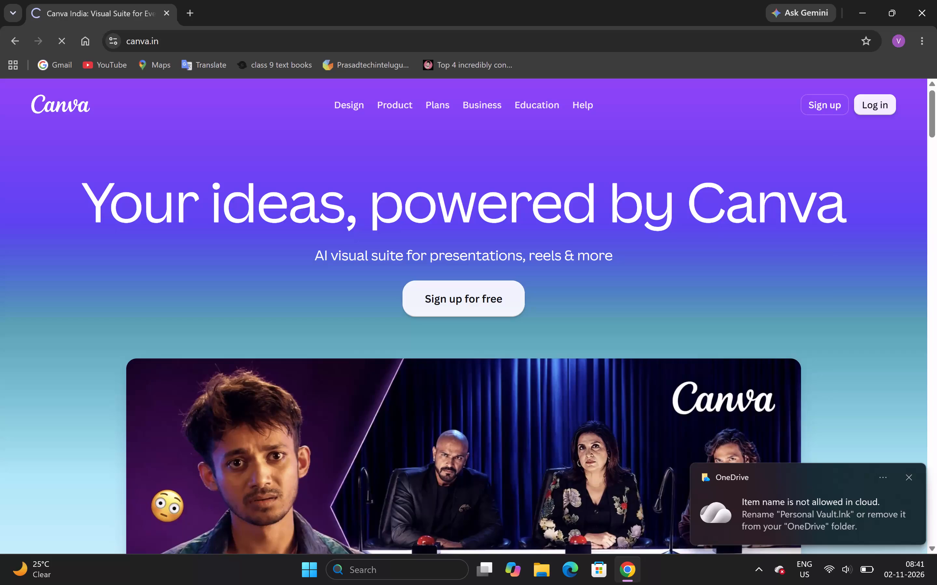
Find WhatsApp through the Windows search and launch the app.
type("what")
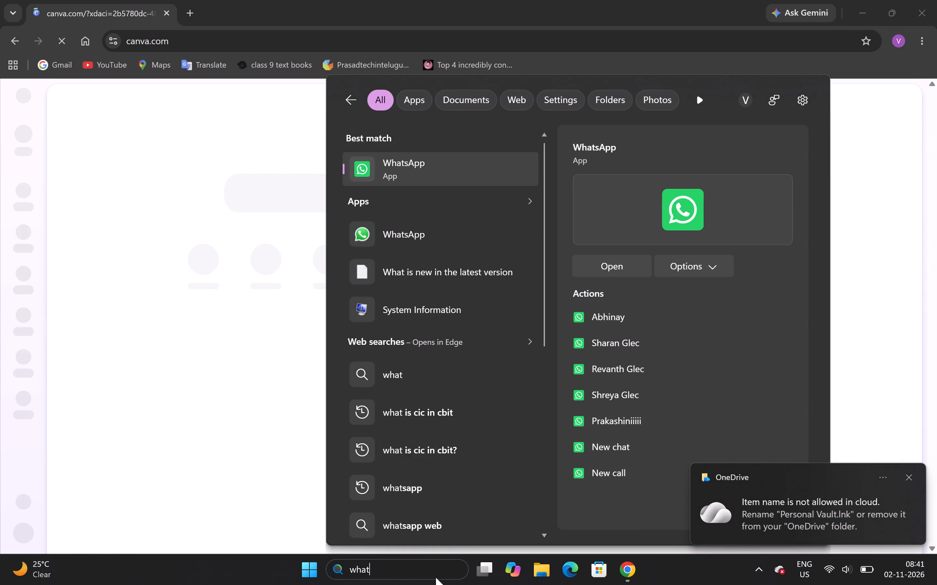
key("Return")
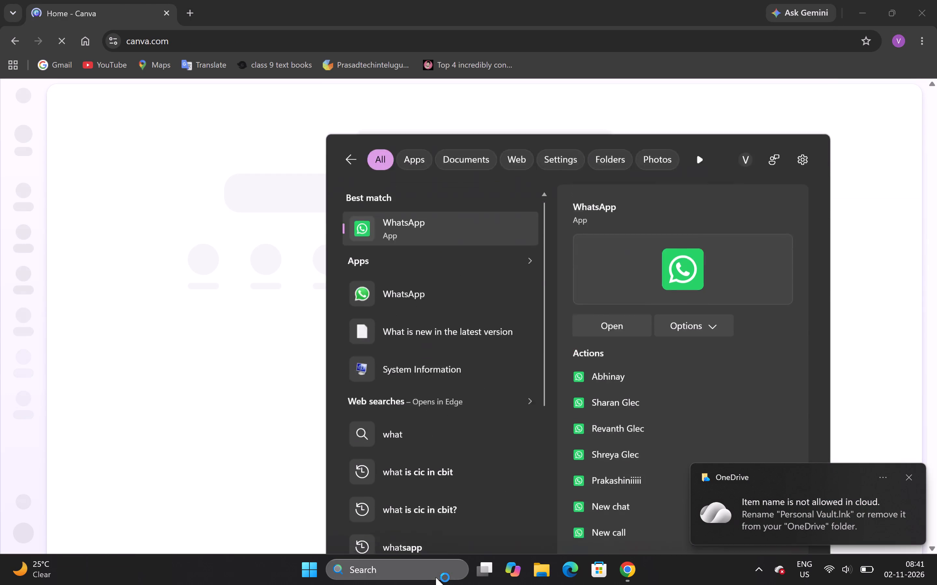
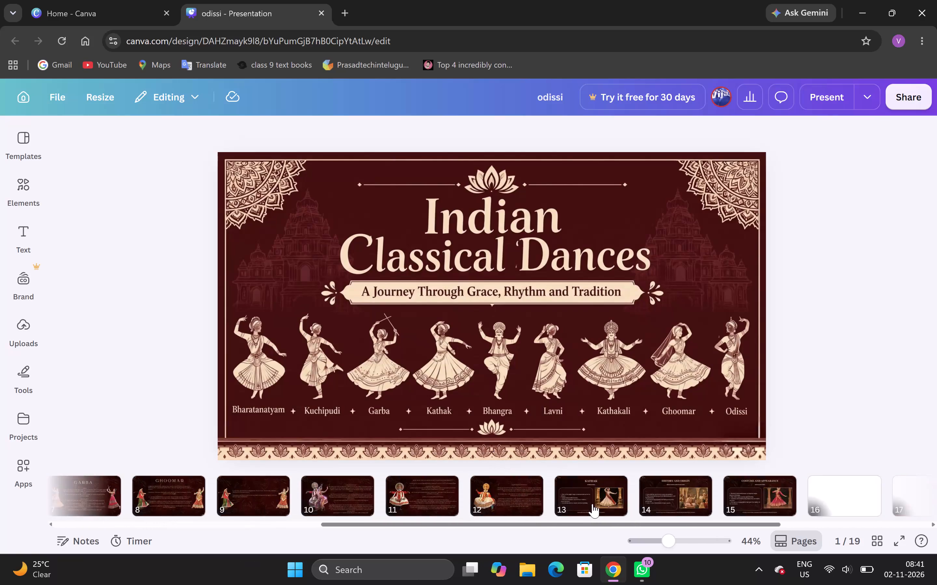
Browse the page thumbnails of the odissi presentation towards its final pages.
scroll(592, 504, "left", 1)
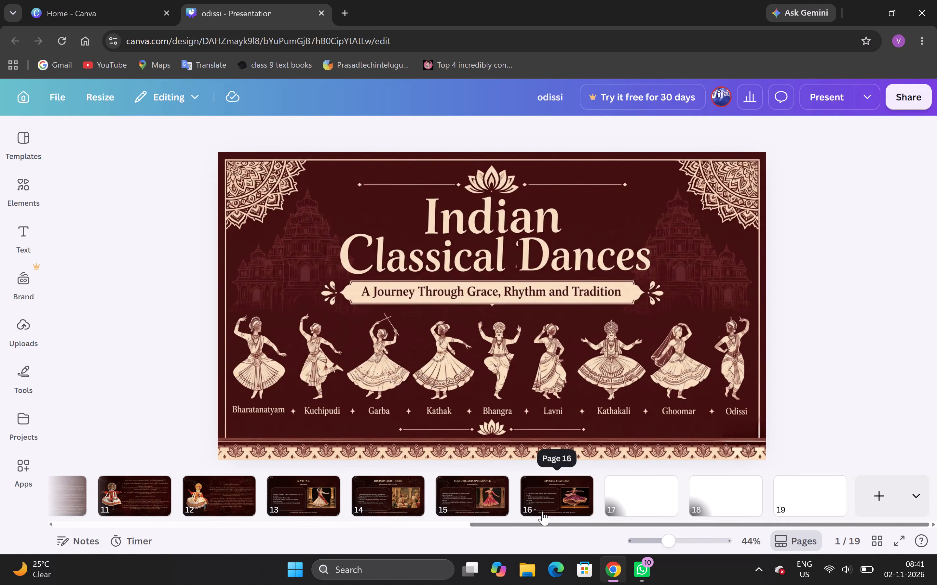
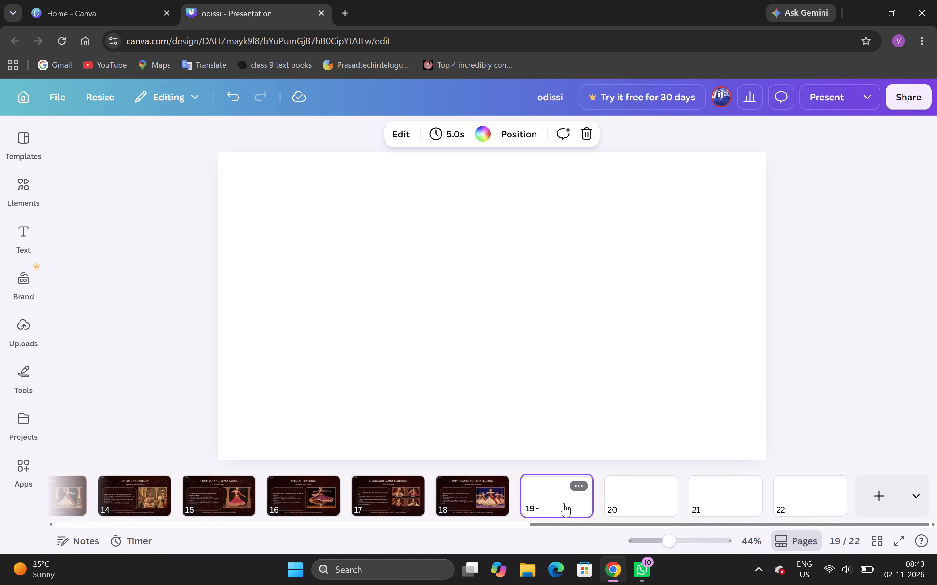
Move the blank page 19 ahead of the Kathak introduction slide so that it sits at position 13.
left_click_drag(564, 503, 148, 500)
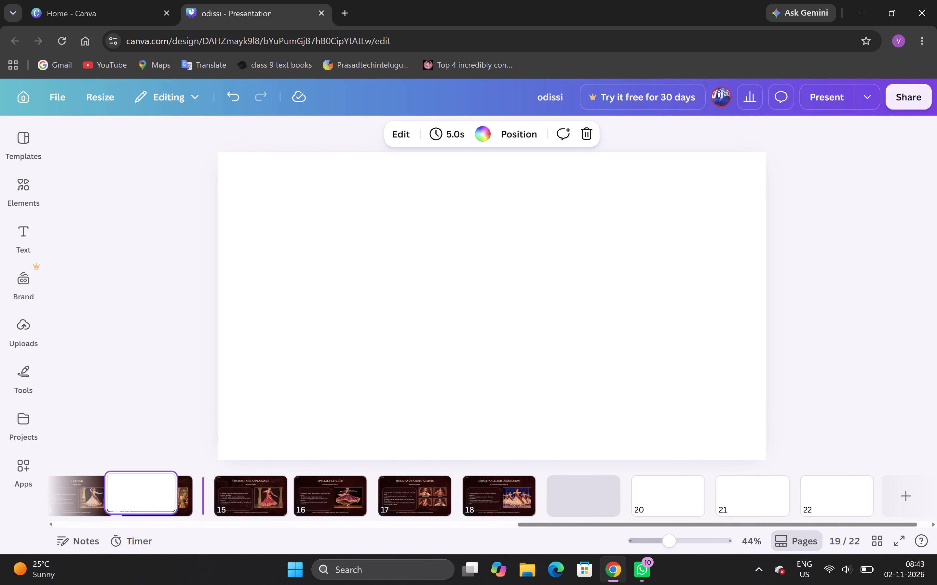
left_click_drag(148, 500, 259, 516)
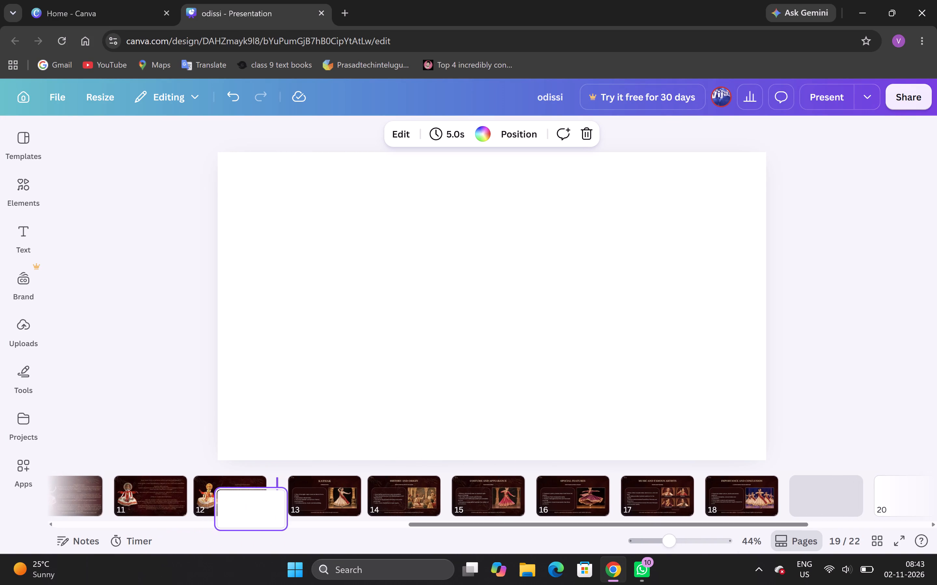
left_click_drag(259, 516, 266, 500)
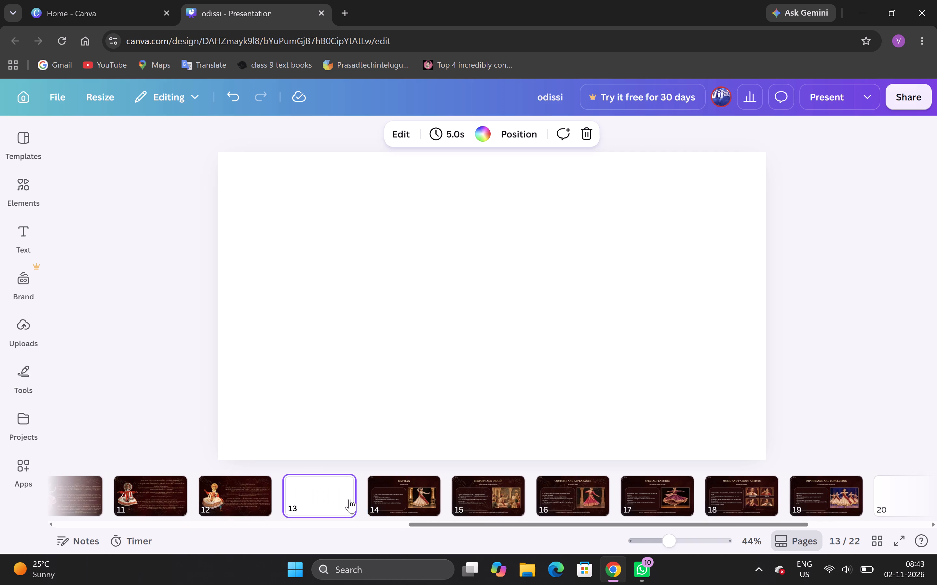
left_click(408, 495)
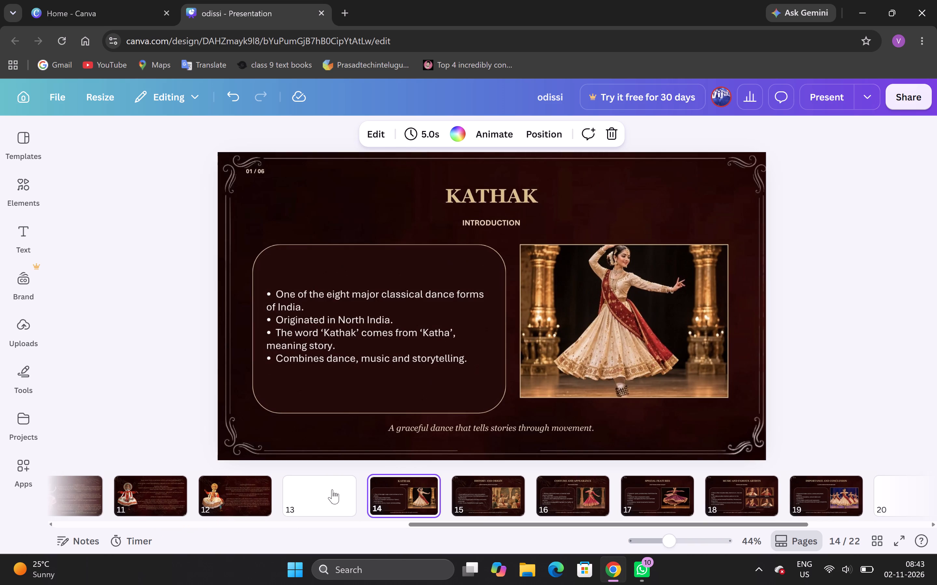
Duplicate the blank page 13 in front of the Kathak slides.
left_click(308, 490)
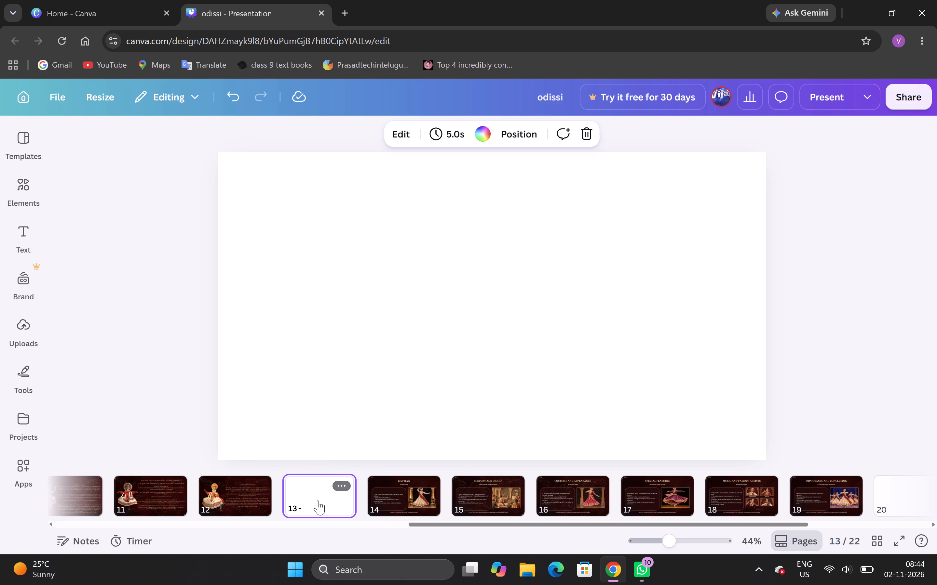
key("ctrl+d")
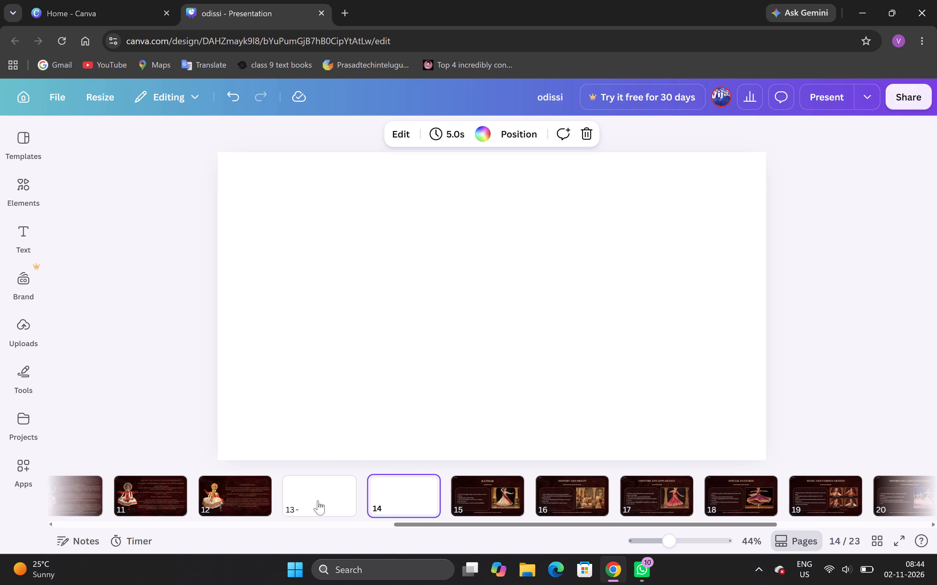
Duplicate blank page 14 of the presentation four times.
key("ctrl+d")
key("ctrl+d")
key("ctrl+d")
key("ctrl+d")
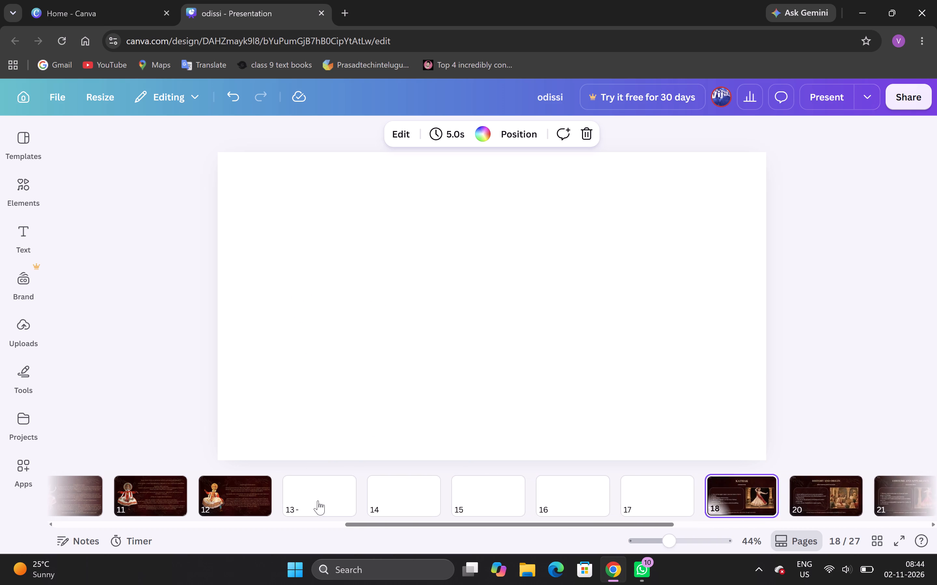
Select blank page 13 and upload the image file shre 1 from the Downloads folder.
left_click(334, 509)
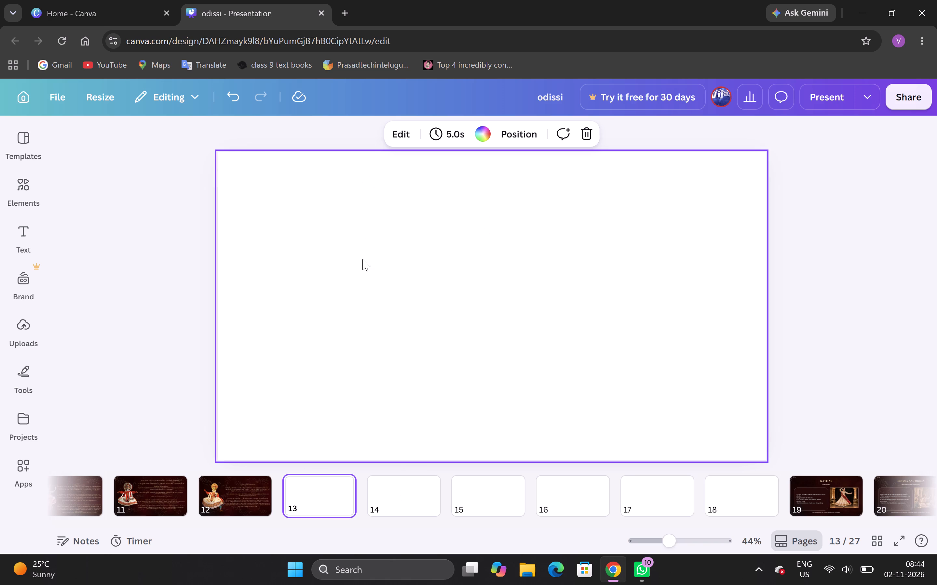
left_click(293, 247)
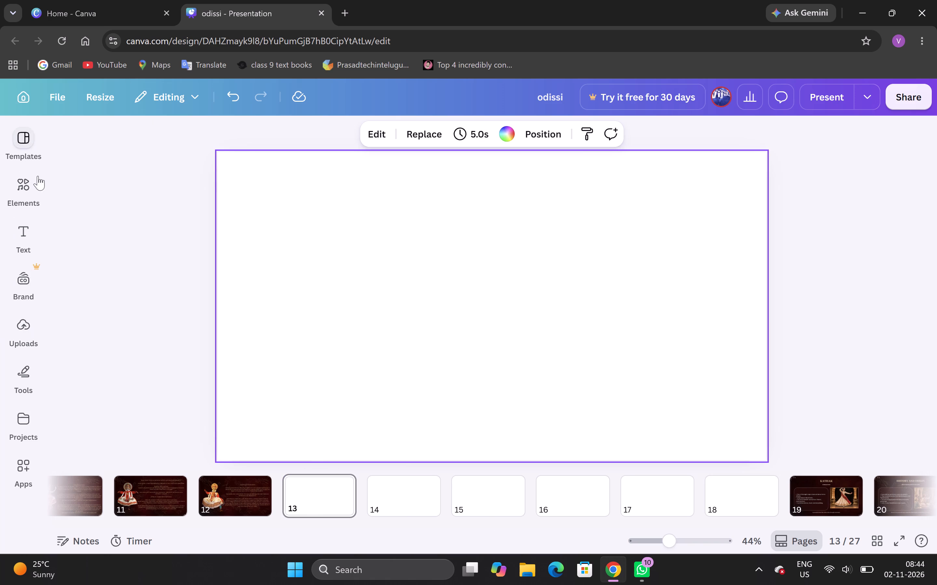
left_click(152, 295)
left_click(363, 400)
left_click(30, 199)
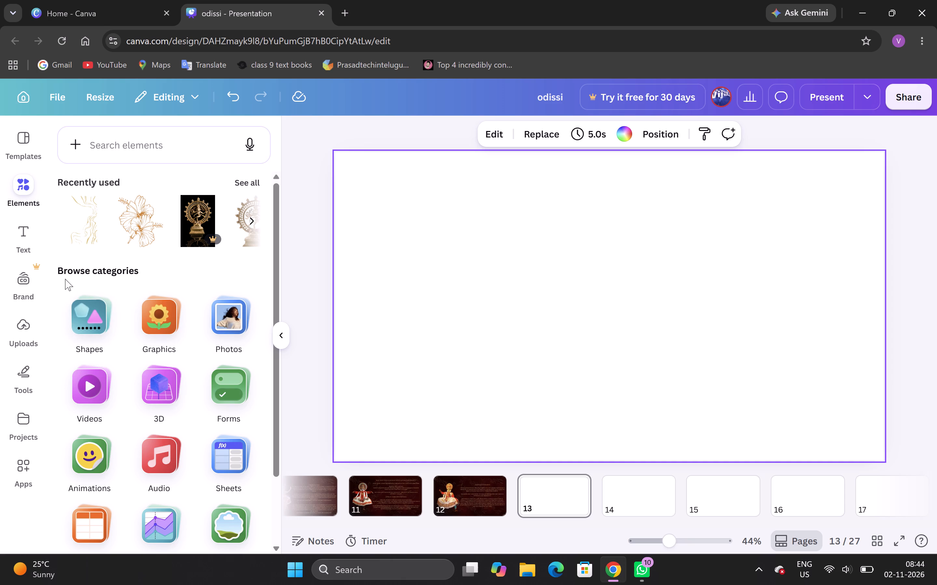
left_click(18, 331)
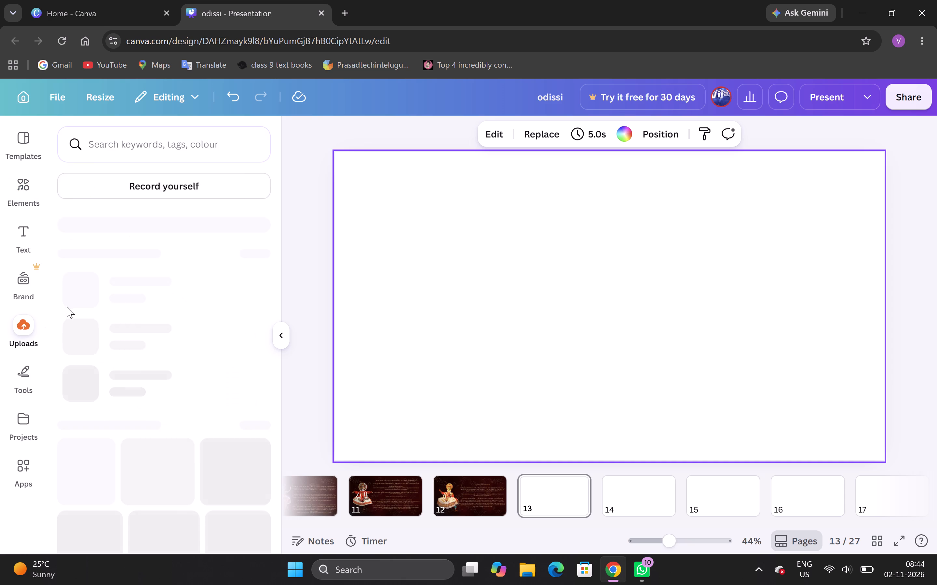
left_click(198, 173)
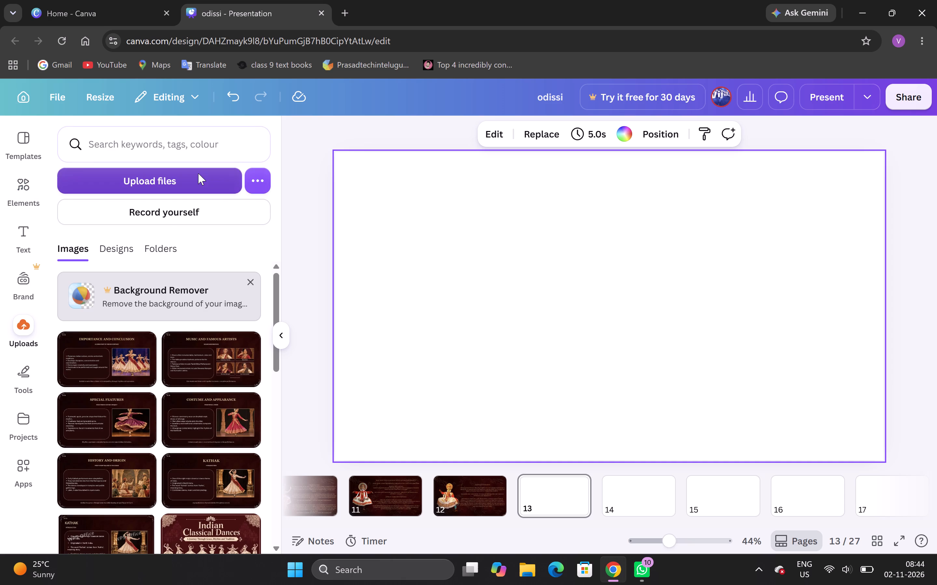
double_click(241, 198)
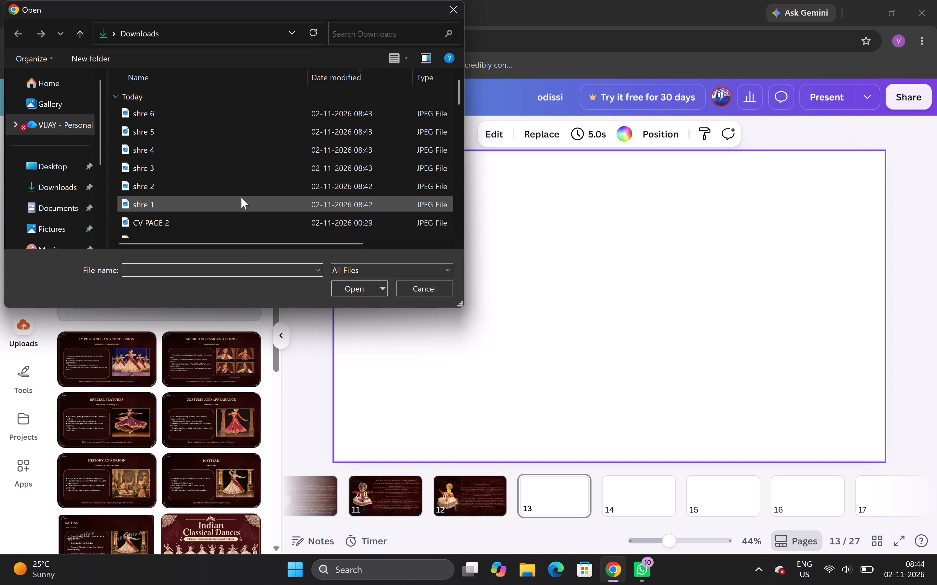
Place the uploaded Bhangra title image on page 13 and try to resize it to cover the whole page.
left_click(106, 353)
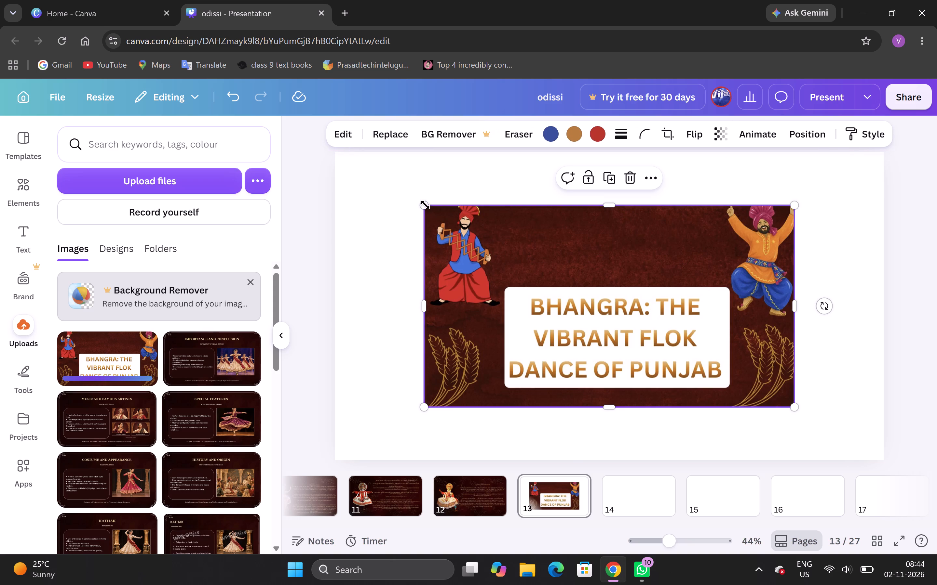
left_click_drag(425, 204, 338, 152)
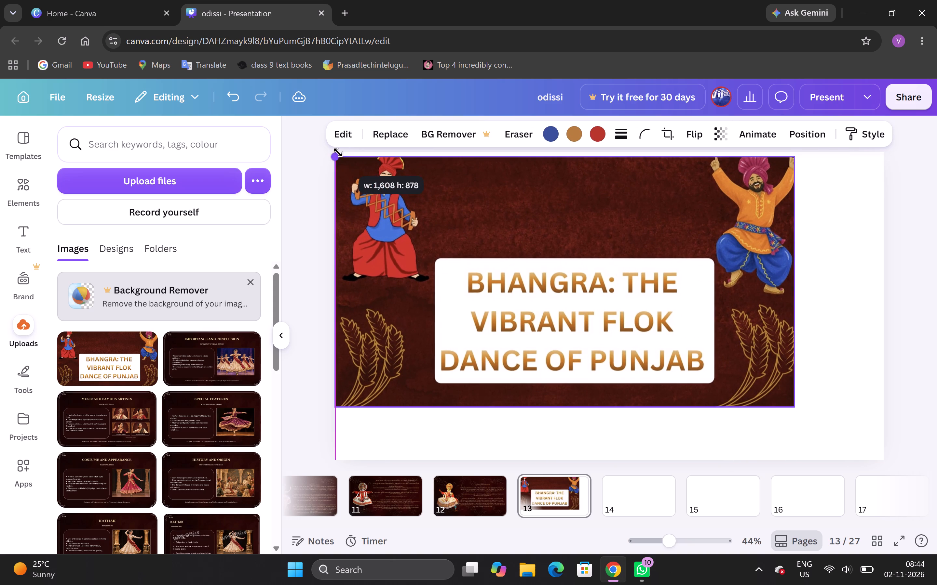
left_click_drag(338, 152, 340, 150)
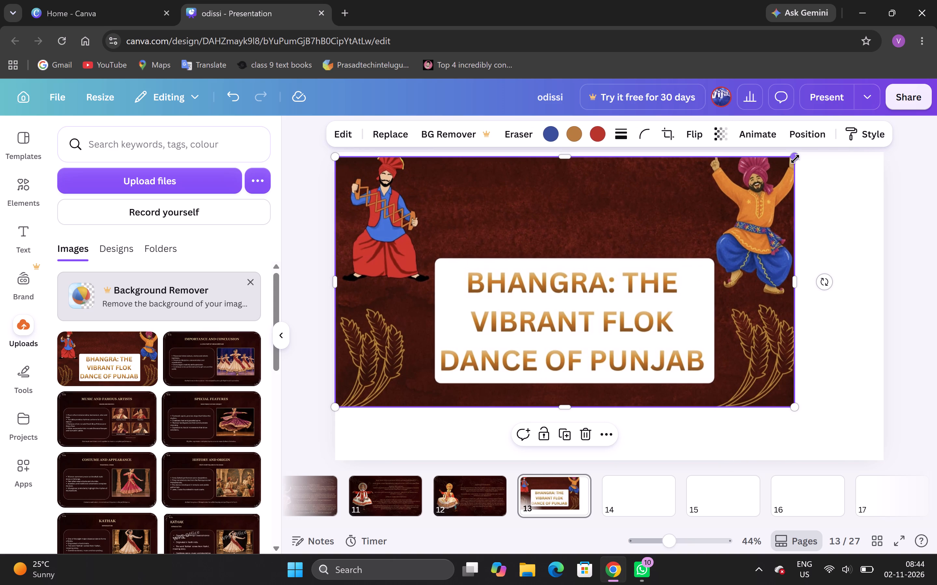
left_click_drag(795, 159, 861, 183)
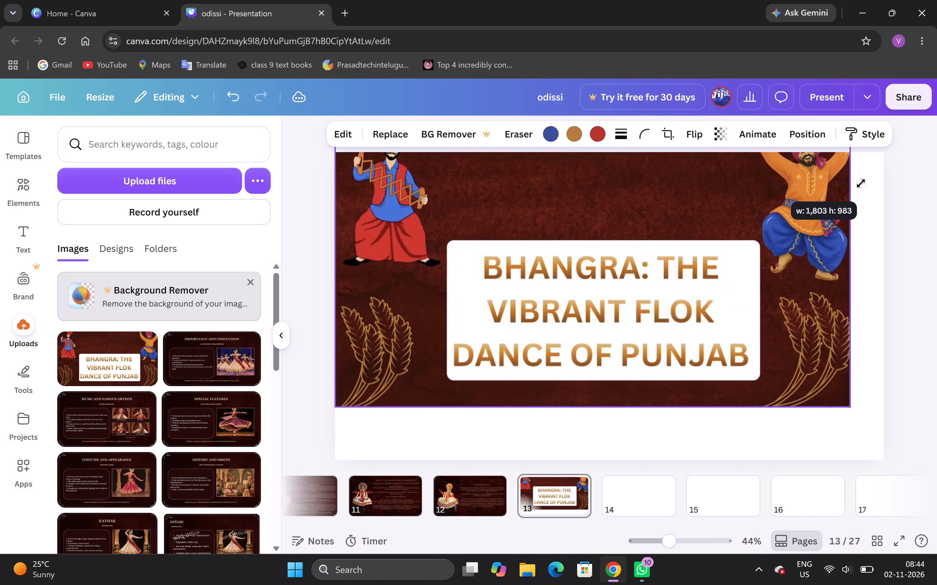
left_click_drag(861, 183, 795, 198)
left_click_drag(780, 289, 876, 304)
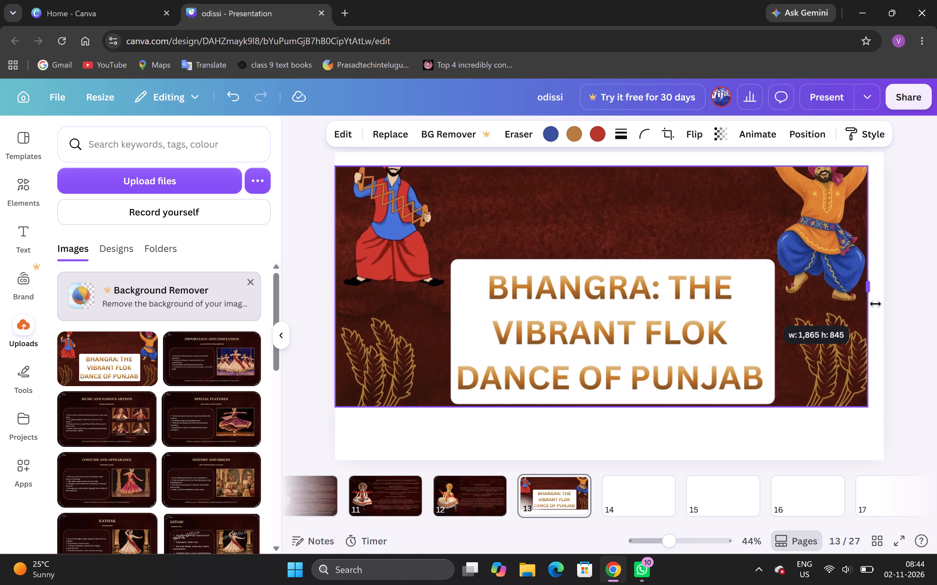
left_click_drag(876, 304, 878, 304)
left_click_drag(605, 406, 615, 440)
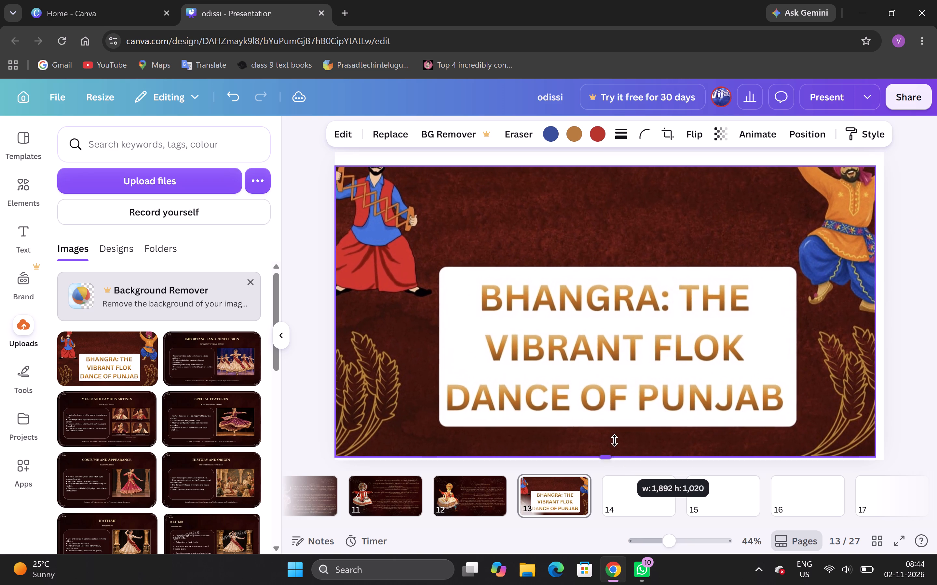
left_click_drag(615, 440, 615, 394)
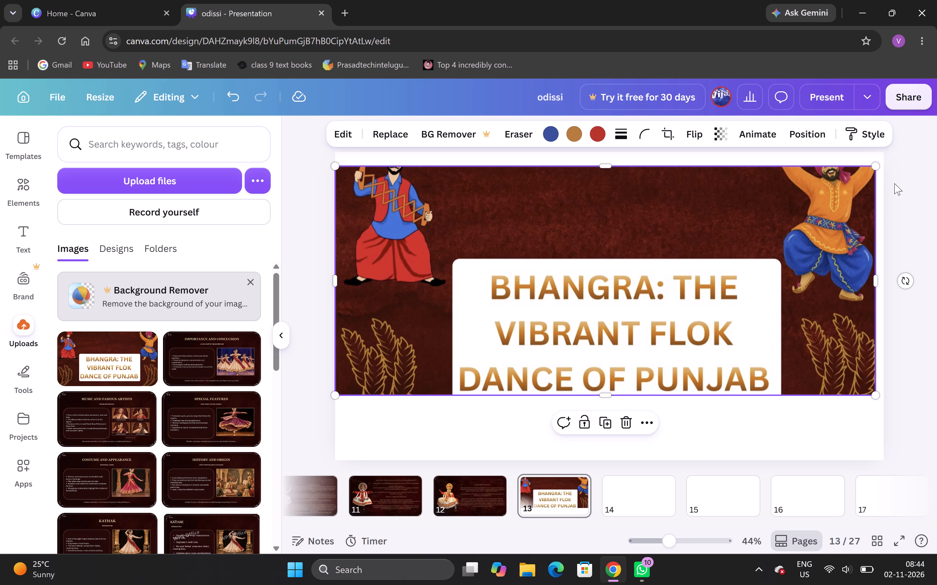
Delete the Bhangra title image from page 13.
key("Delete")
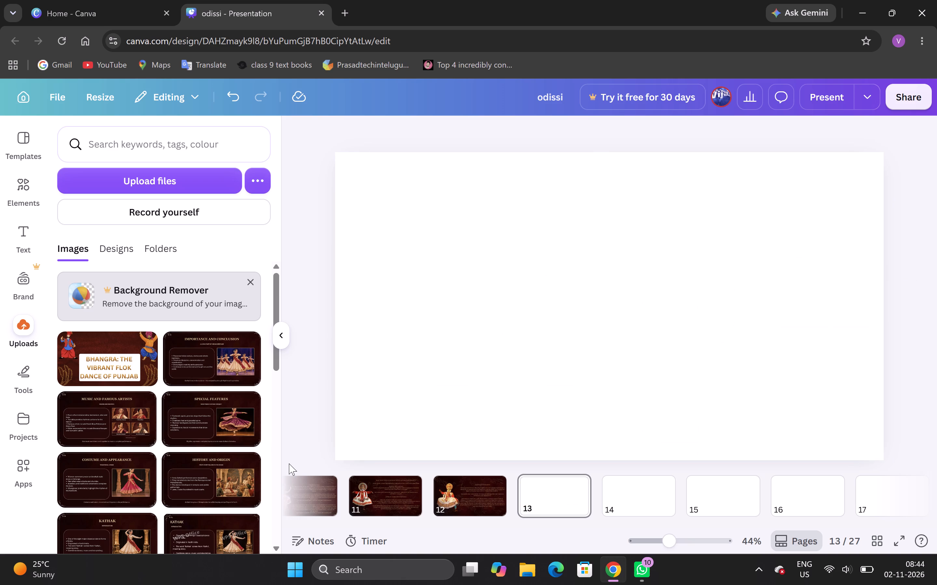
Review the page thumbnails from the first page through to the blank pages before the Kathak section.
scroll(437, 505, "right", 6)
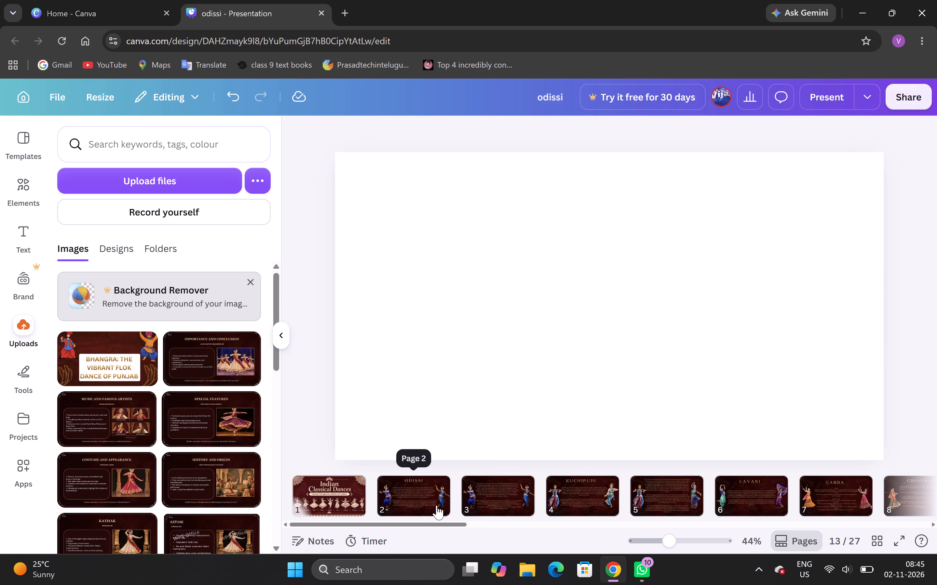
scroll(437, 505, "right", 2)
scroll(437, 505, "left", 5)
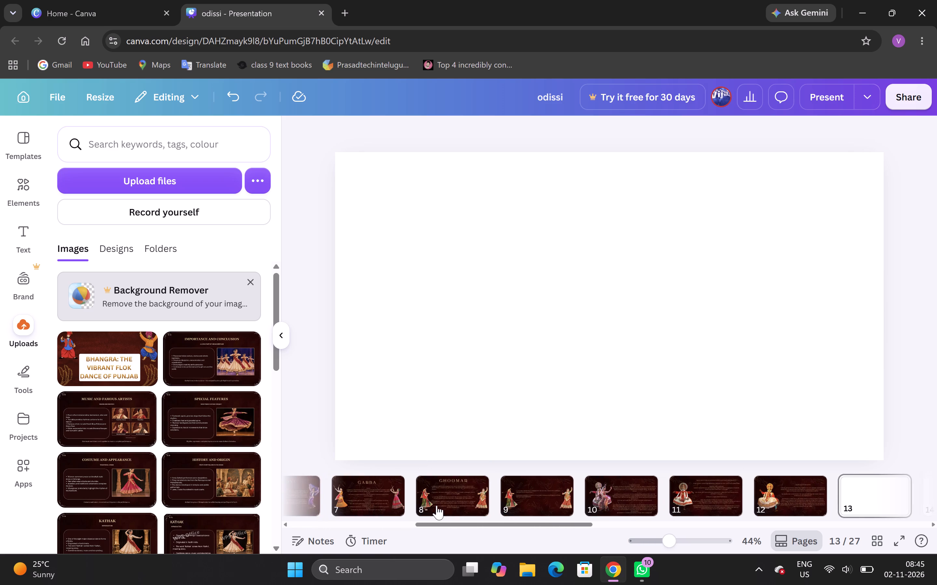
scroll(437, 505, "left", 4)
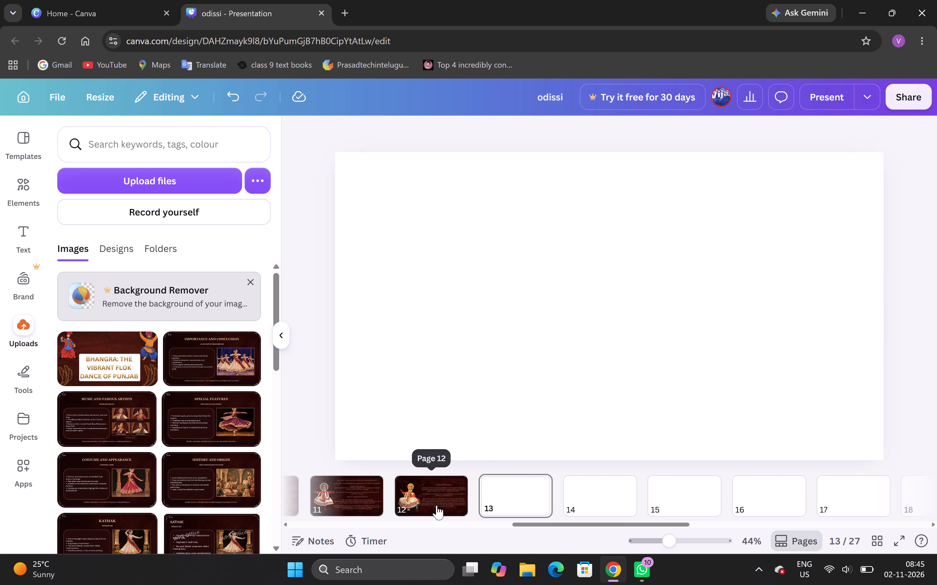
scroll(437, 505, "left", 2)
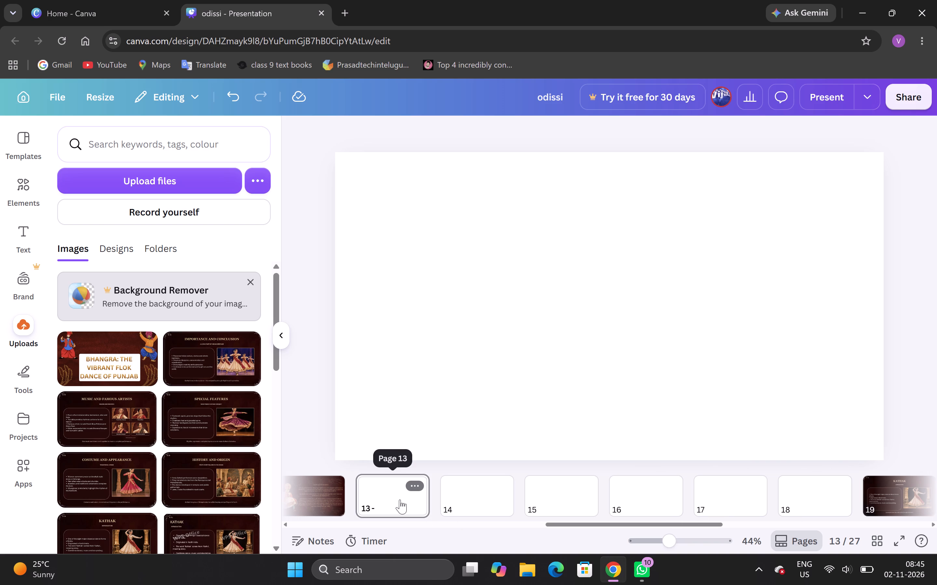
Delete the six blank pages between page 12 and the Kathak introduction page.
key("Delete")
key("Delete")
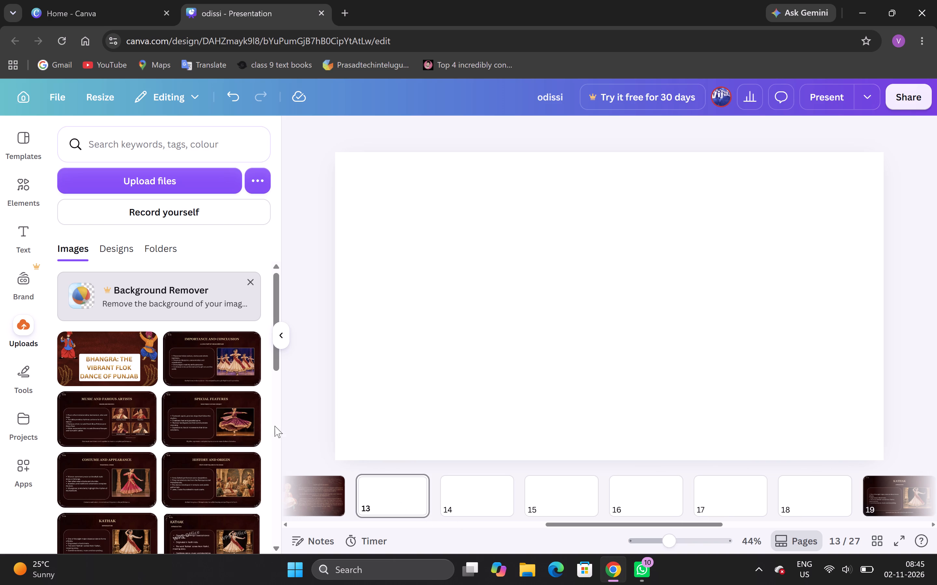
left_click(415, 484)
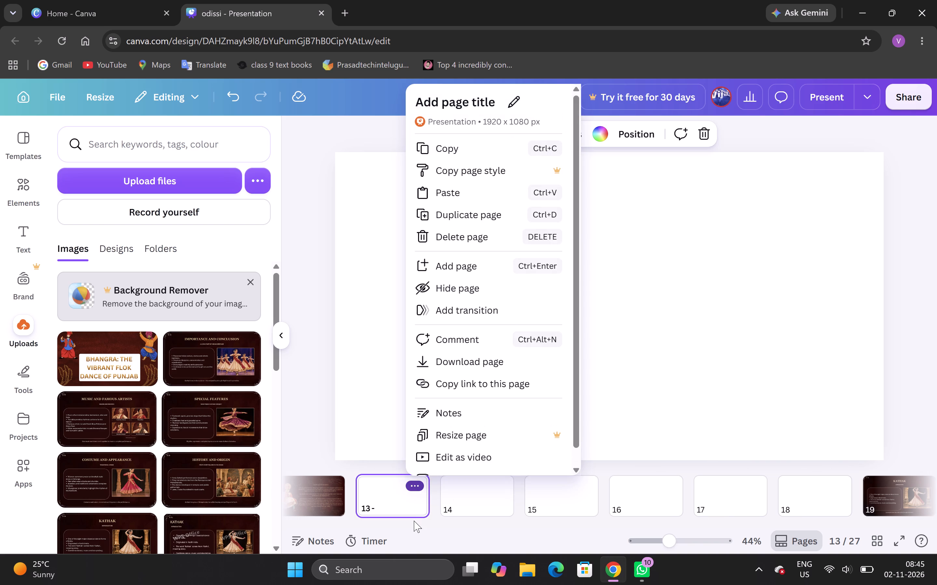
left_click(417, 501)
key("Delete")
left_click(417, 501)
key("Delete")
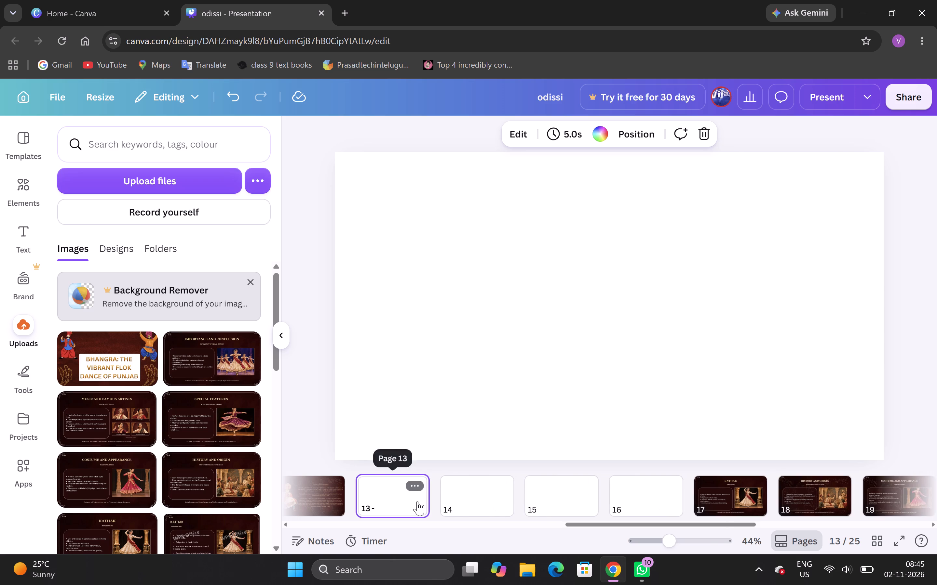
key("Delete")
left_click(417, 501)
key("Delete")
key("Delete")
key("Delete")
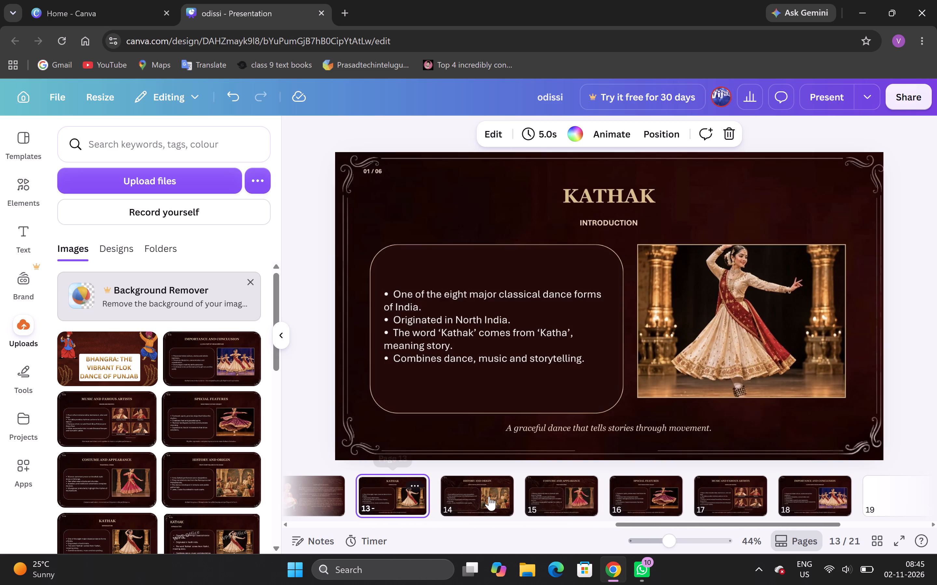
Go to blank page 19, just after the Kathak importance and conclusion page.
scroll(727, 500, "left", 5)
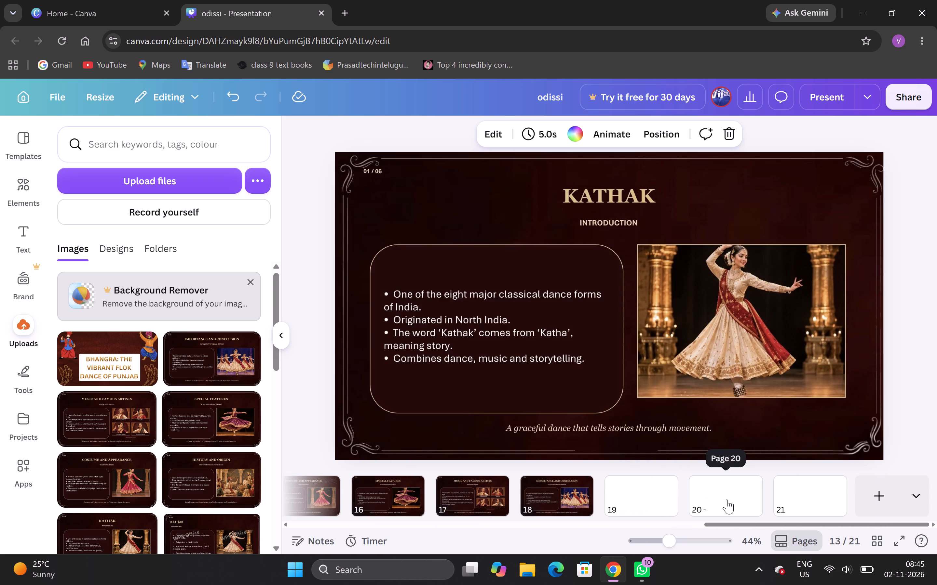
left_click(660, 494)
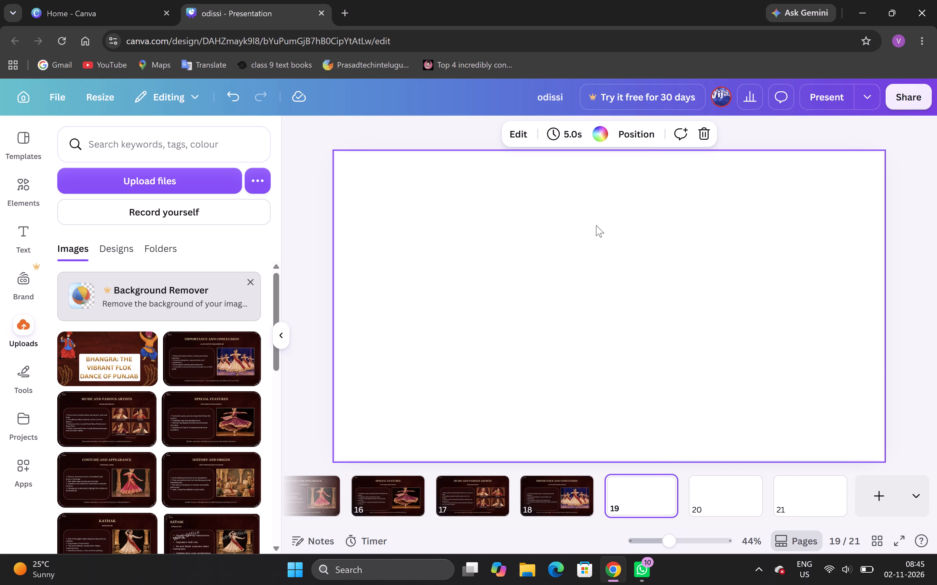
scroll(500, 400, "right", 5)
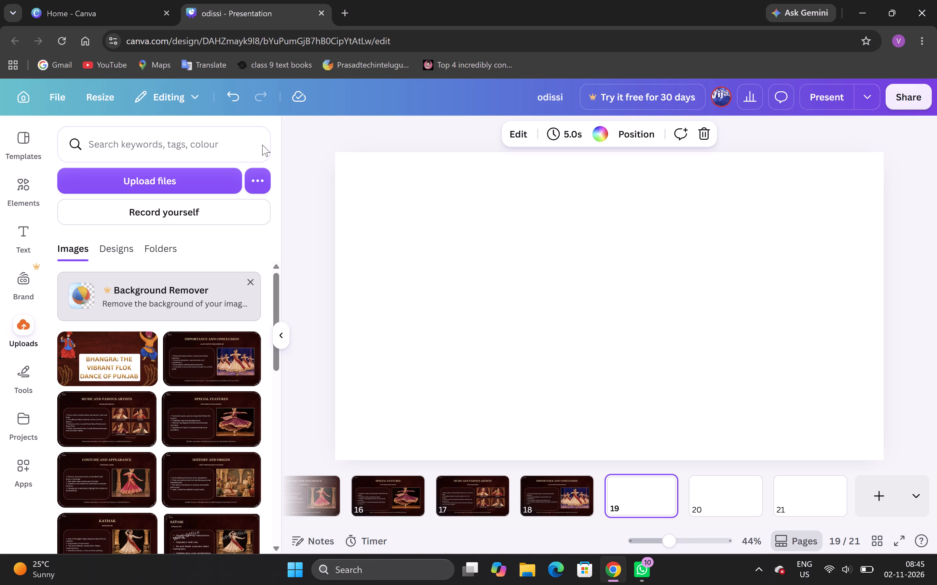
Search Google for bharatanatyam in a new browser tab.
left_click(335, 11)
left_click(340, 14)
left_click(347, 38)
key("b")
type("ha")
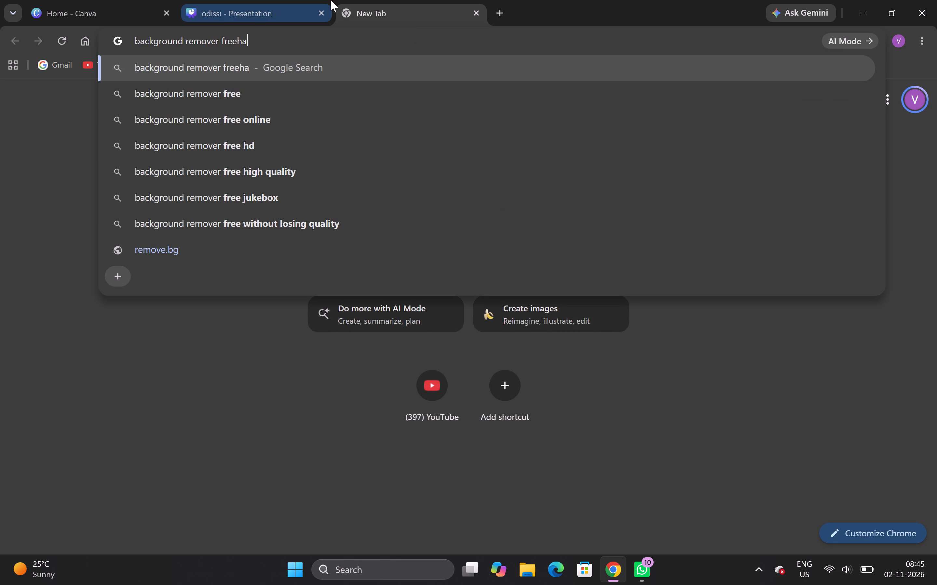
key("BackSpace")
key("BackSpace")
key("BackSpace")
key("BackSpace")
key("BackSpace")
key("BackSpace")
key("BackSpace")
key("BackSpace")
key("BackSpace")
key("BackSpace")
key("BackSpace")
key("BackSpace")
key("BackSpace")
key("BackSpace")
key("BackSpace")
key("BackSpace")
key("BackSpace")
key("BackSpace")
key("BackSpace")
key("BackSpace")
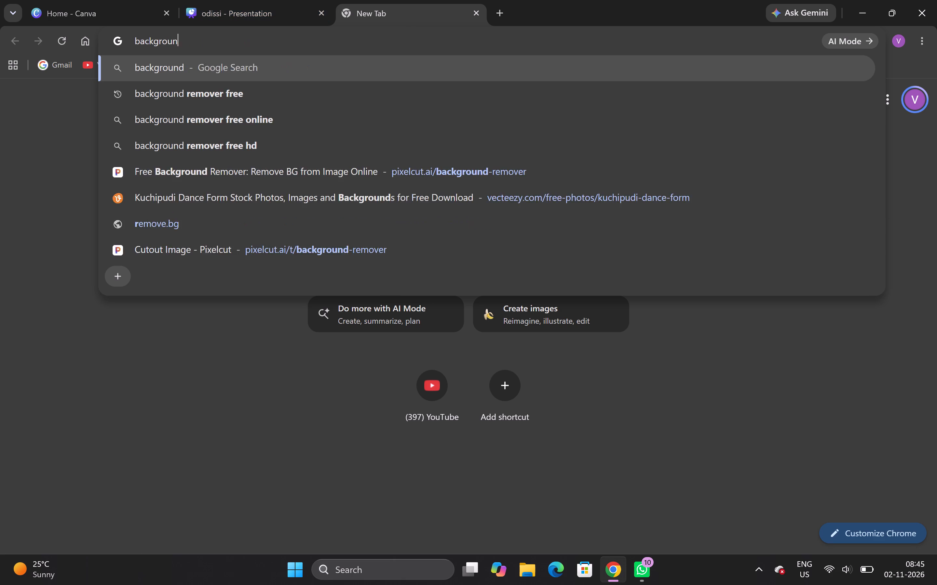
type("bharata")
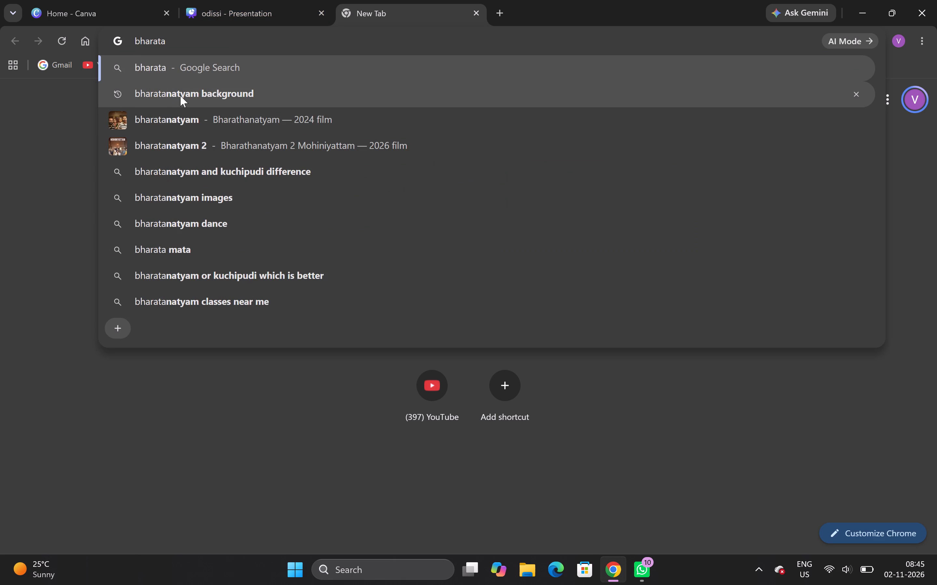
Search Google for bharatanatyam, without the word background, and show the image results.
left_click(180, 96)
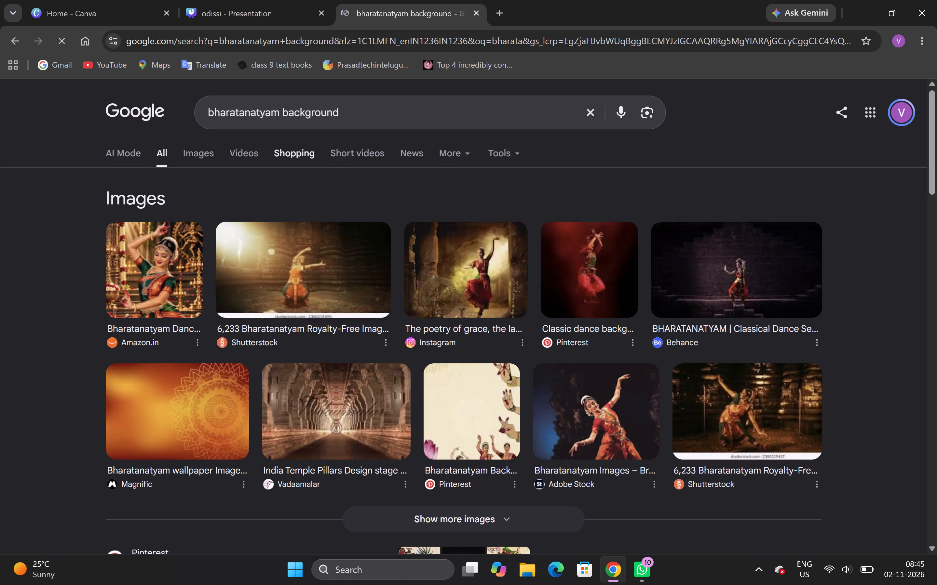
left_click(381, 124)
double_click(328, 114)
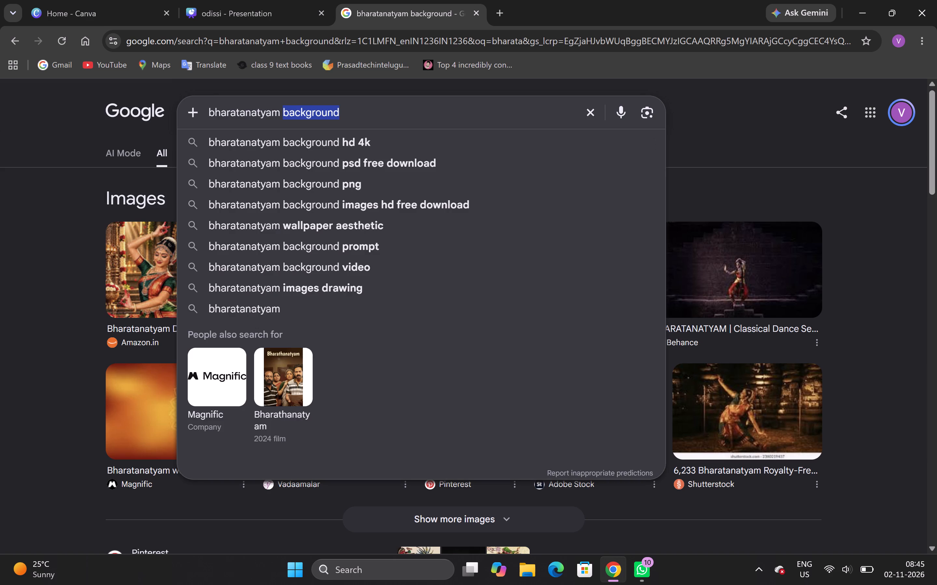
key("BackSpace")
key("Return")
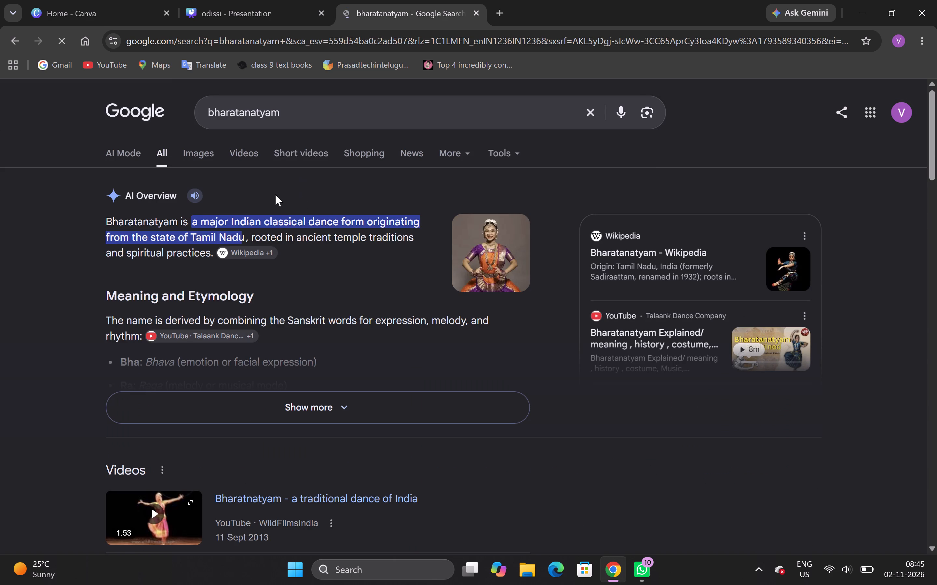
left_click(201, 145)
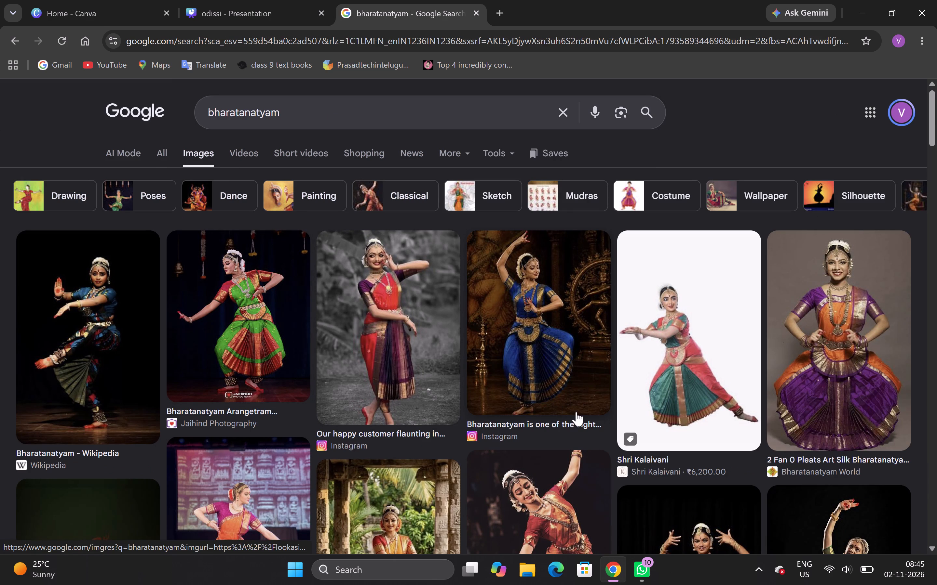
Save the Instagram image of the Bharatanatyam dancer in the blue costume as bhar 1.
scroll(554, 379, "down", 3)
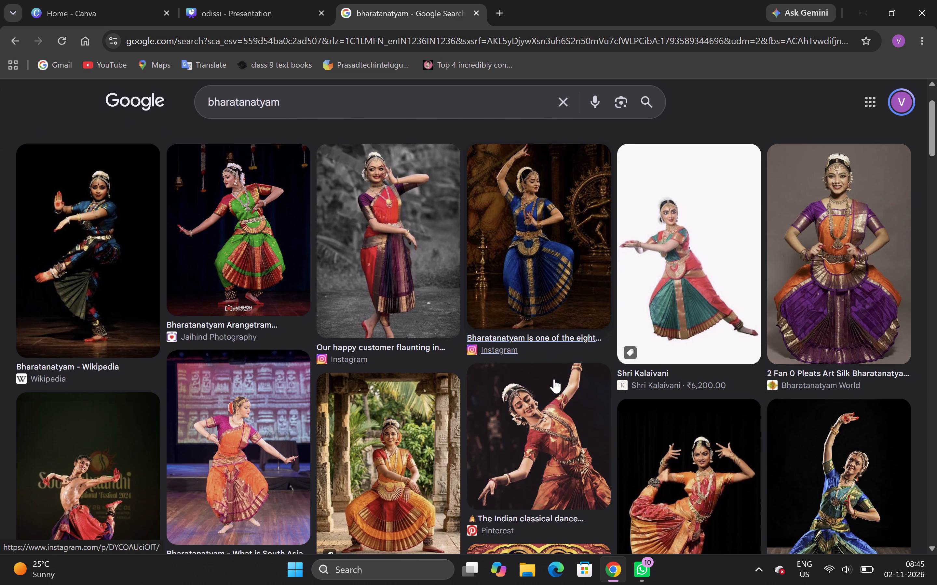
left_click(554, 379)
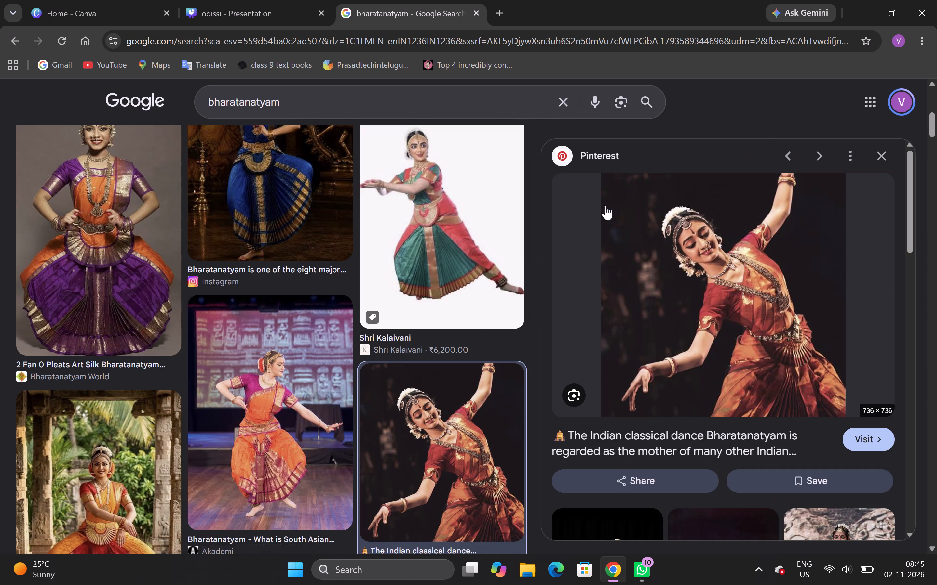
left_click(873, 160)
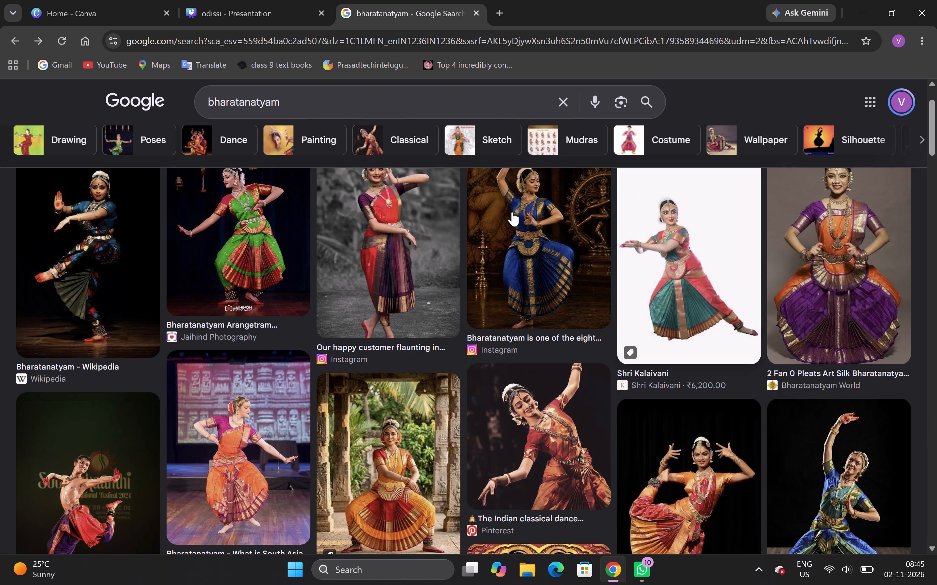
left_click(512, 212)
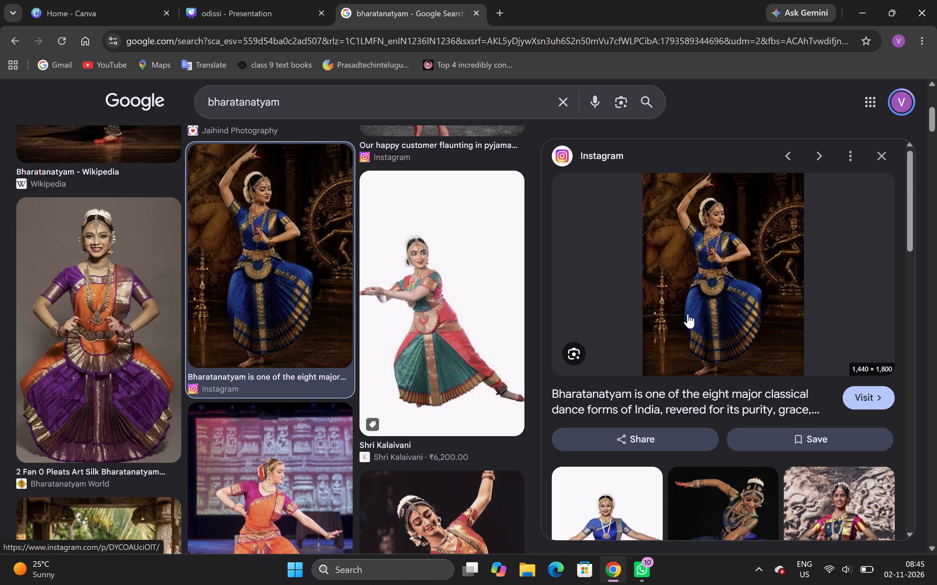
right_click(688, 314)
left_click(764, 213)
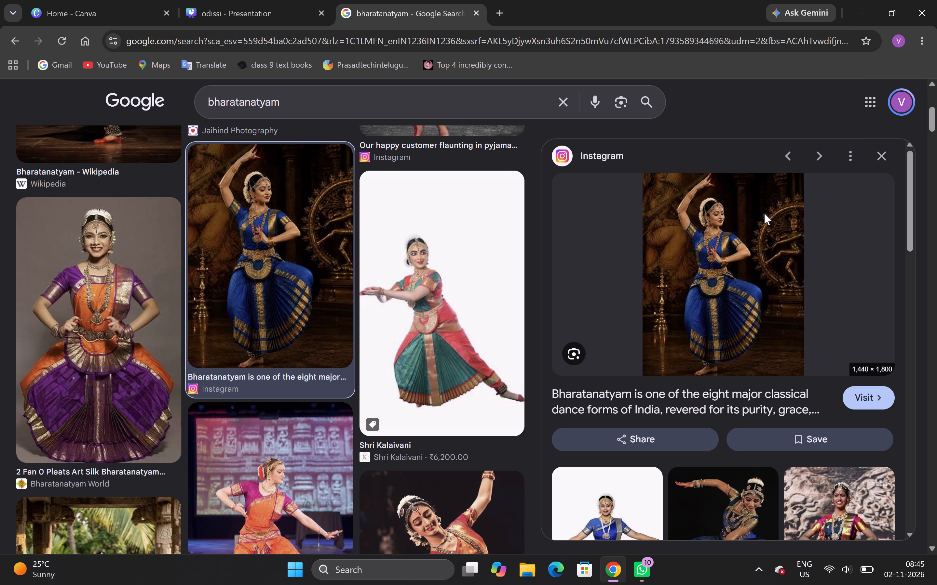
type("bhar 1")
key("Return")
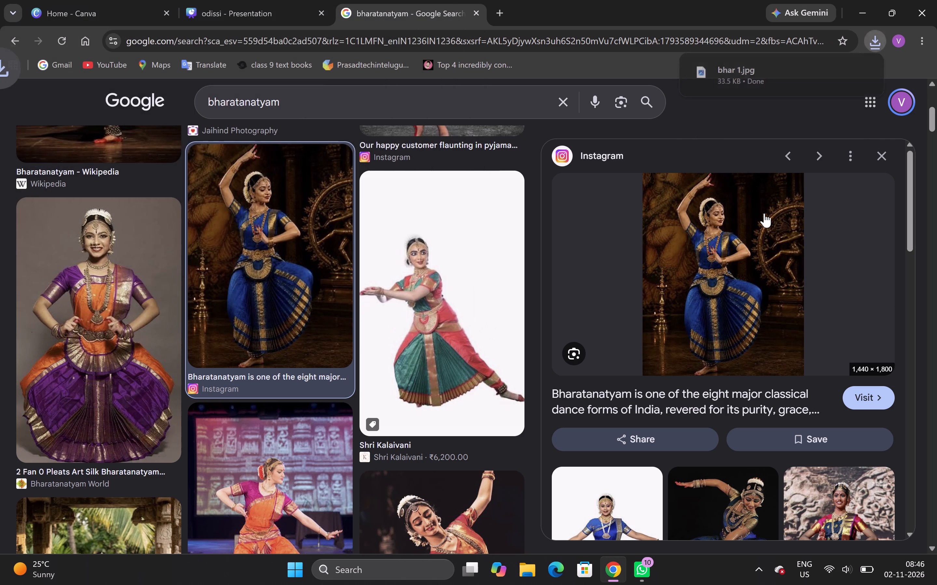
Save the Wikipedia image of the Bharatanatyam dancer on a black background under a file name beginning with bhar.
scroll(106, 312, "up", 3)
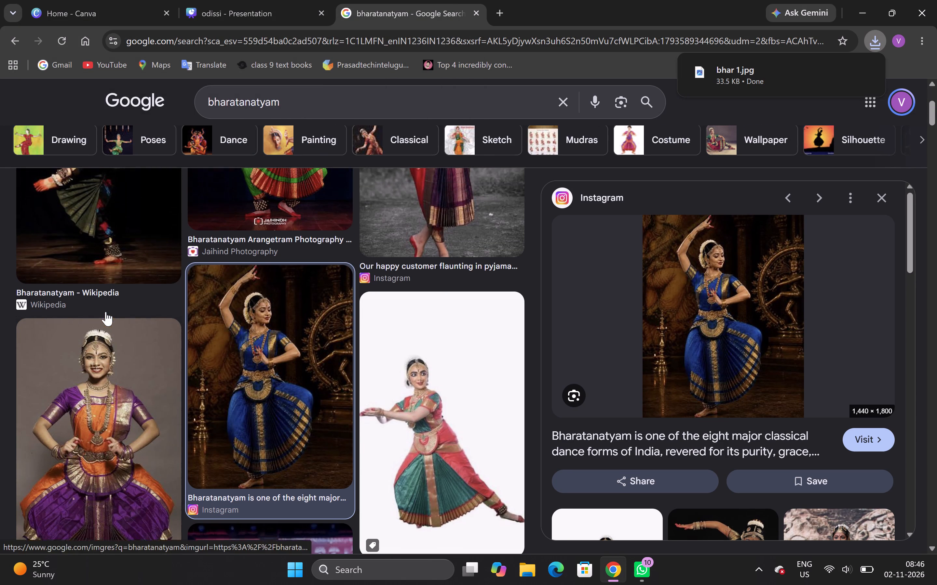
scroll(106, 312, "up", 2)
left_click(106, 312)
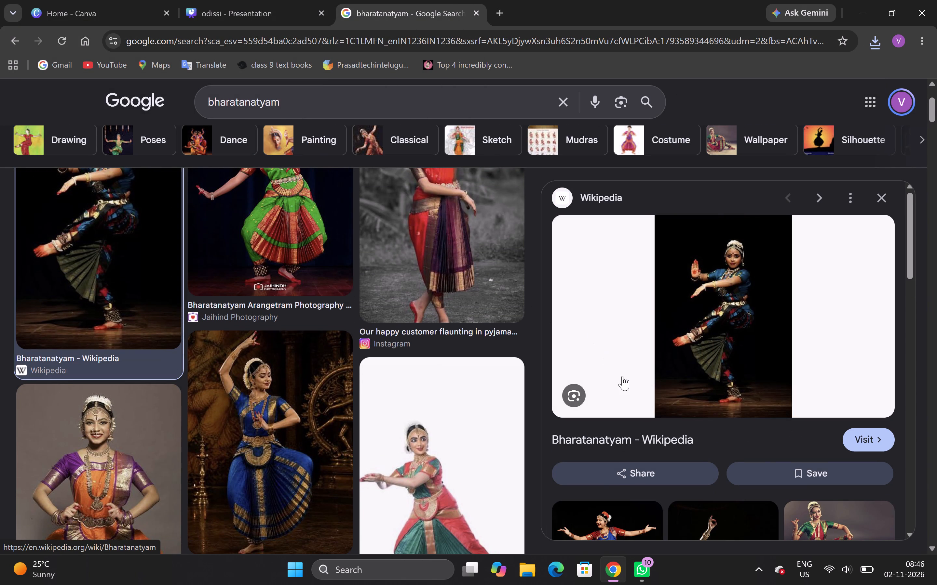
right_click(673, 351)
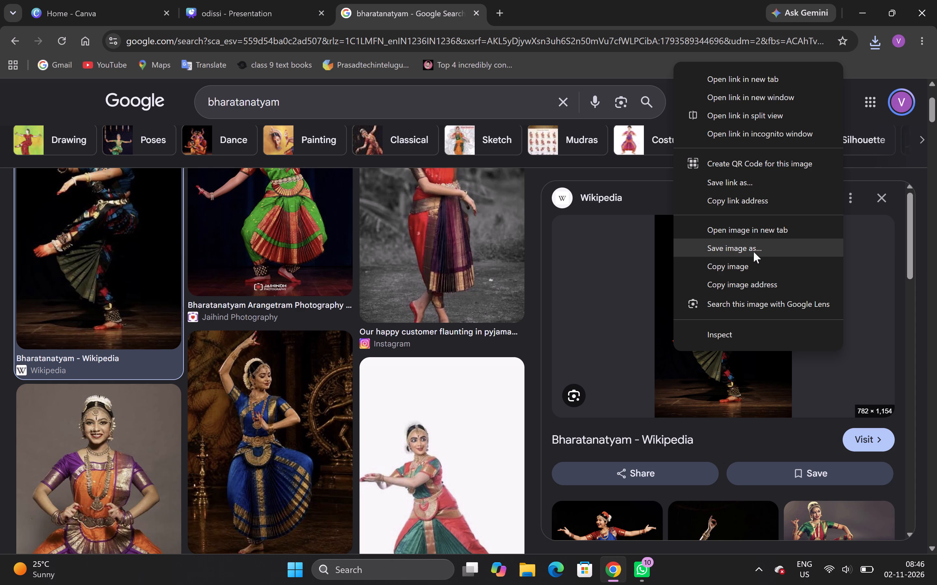
left_click(754, 252)
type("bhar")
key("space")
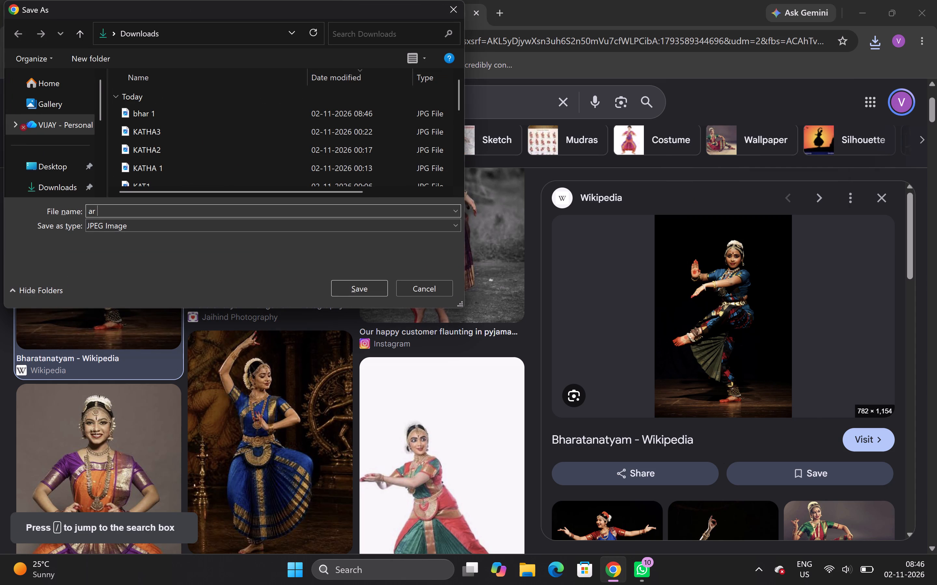
Save the Bharatanatyam dancer image to the Downloads folder as bhar 2.
key("BackSpace")
key("BackSpace")
key("BackSpace")
key("BackSpace")
key("BackSpace")
type("bhar 2")
key("Return")
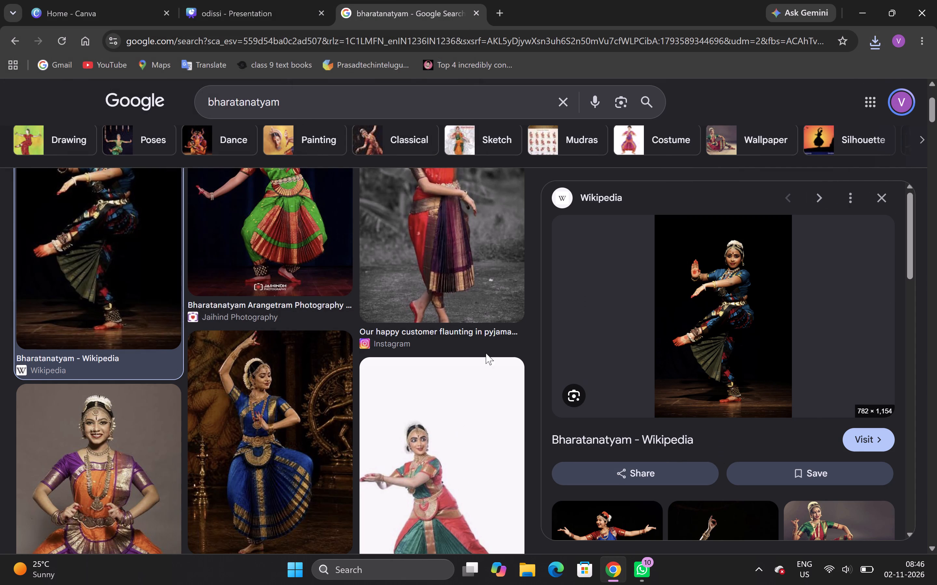
Find the Shanthi Tailors image of the dancer in an orange costume among the results and save it as bhar 3.
scroll(308, 443, "down", 7)
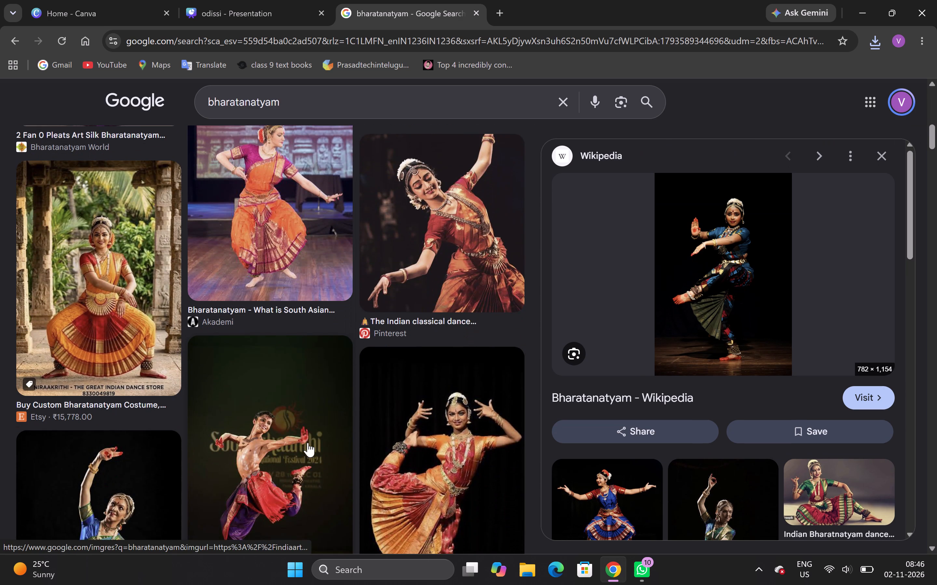
scroll(308, 443, "down", 6)
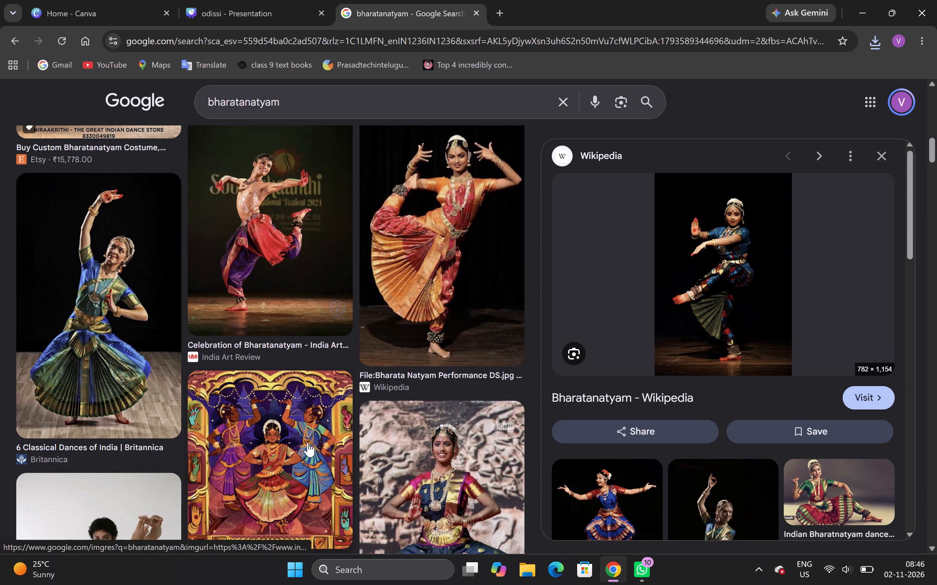
scroll(308, 443, "right", 7)
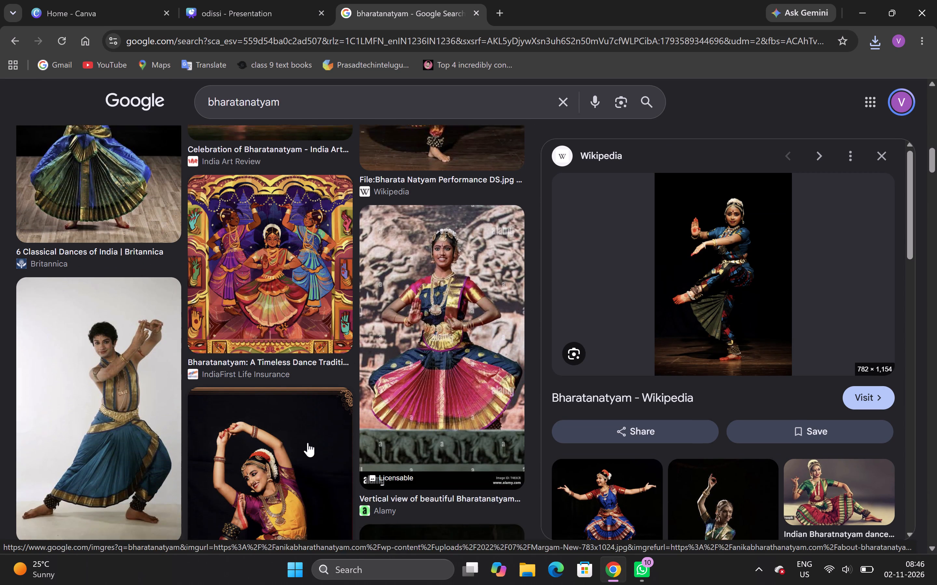
scroll(308, 443, "right", 1)
scroll(308, 443, "down", 4)
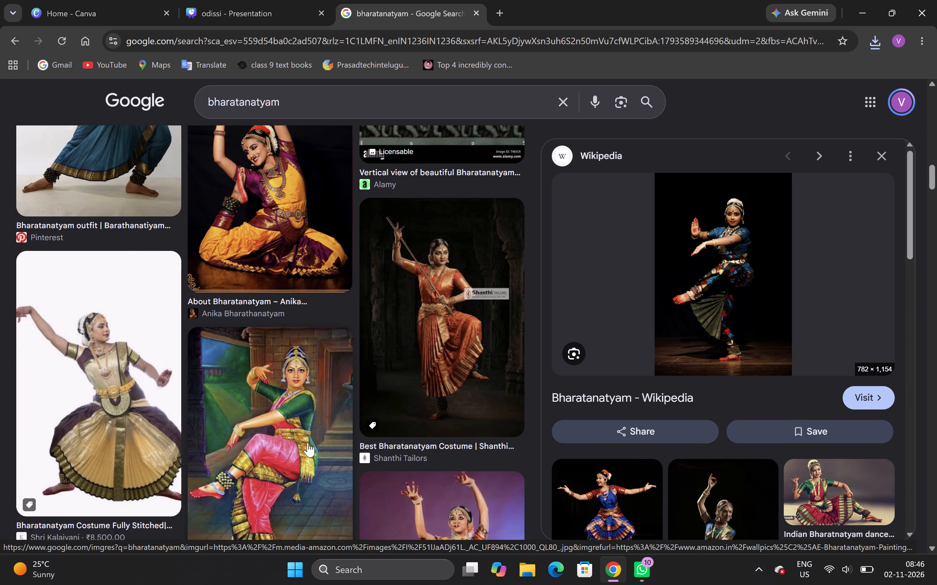
scroll(308, 443, "down", 4)
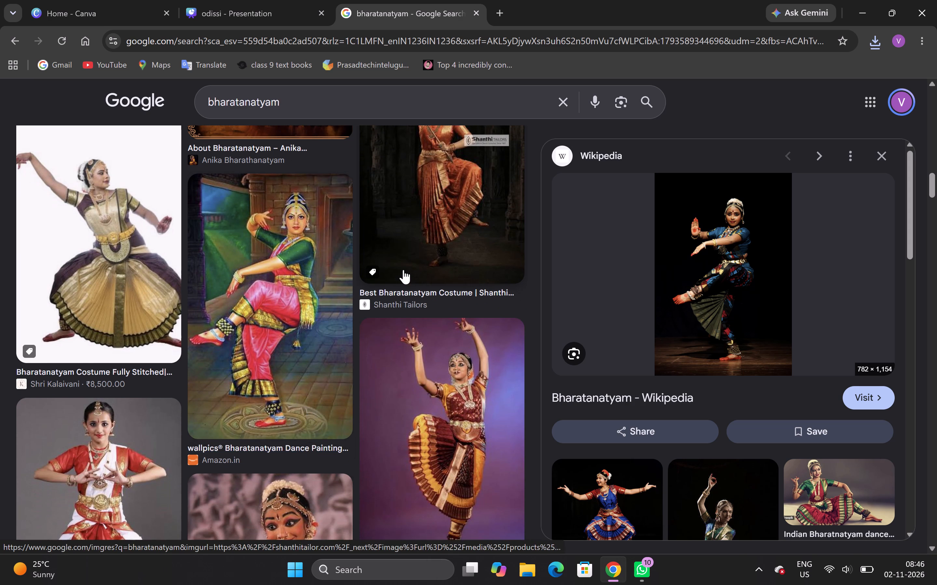
left_click(415, 259)
right_click(685, 298)
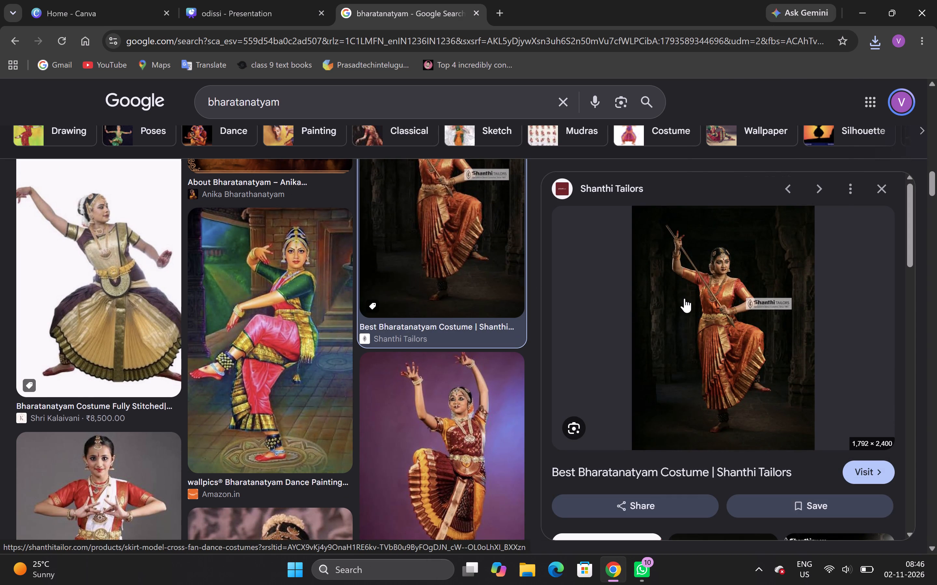
left_click(765, 196)
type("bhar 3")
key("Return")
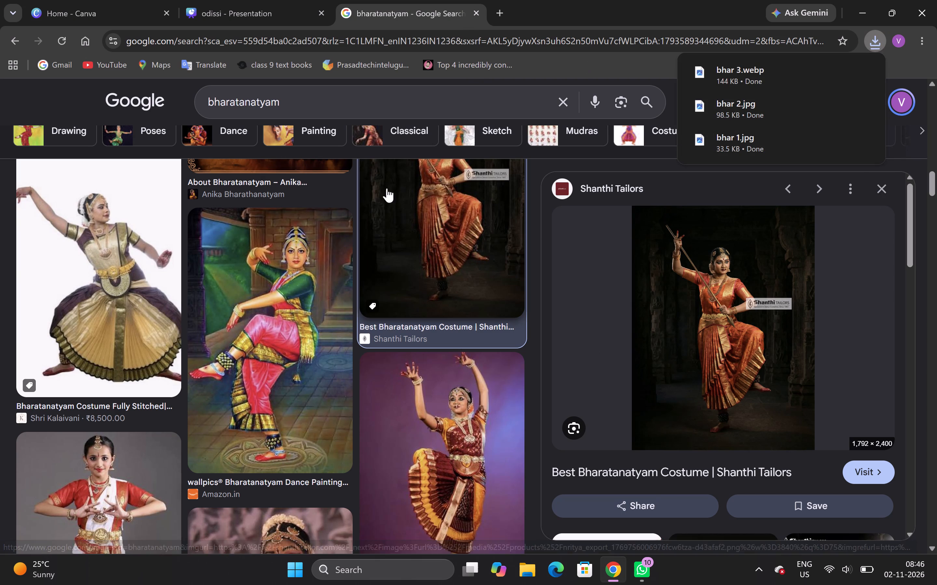
Save the Instagram image of the dancer in a maroon and gold costume against a purple backdrop as bhar 4.
left_click(407, 420)
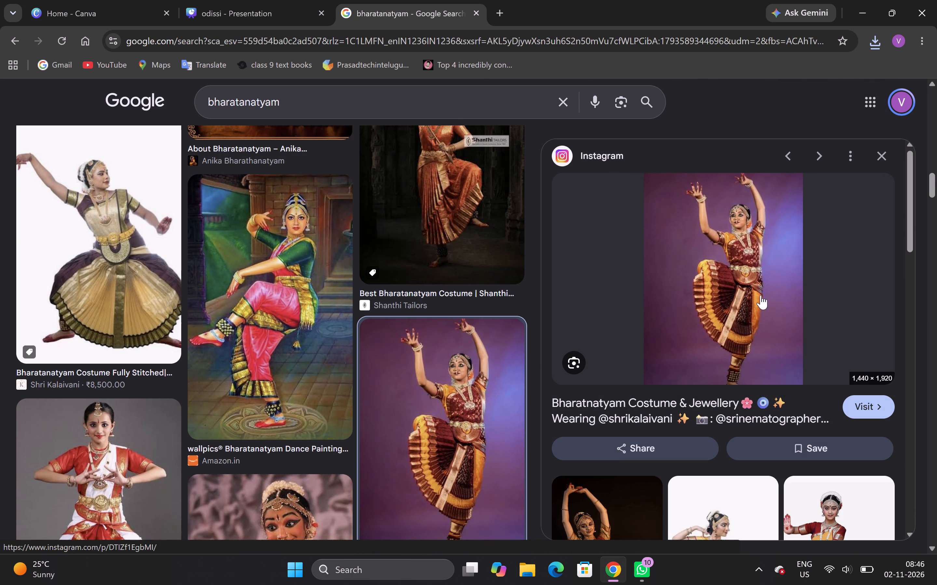
right_click(761, 295)
left_click(819, 191)
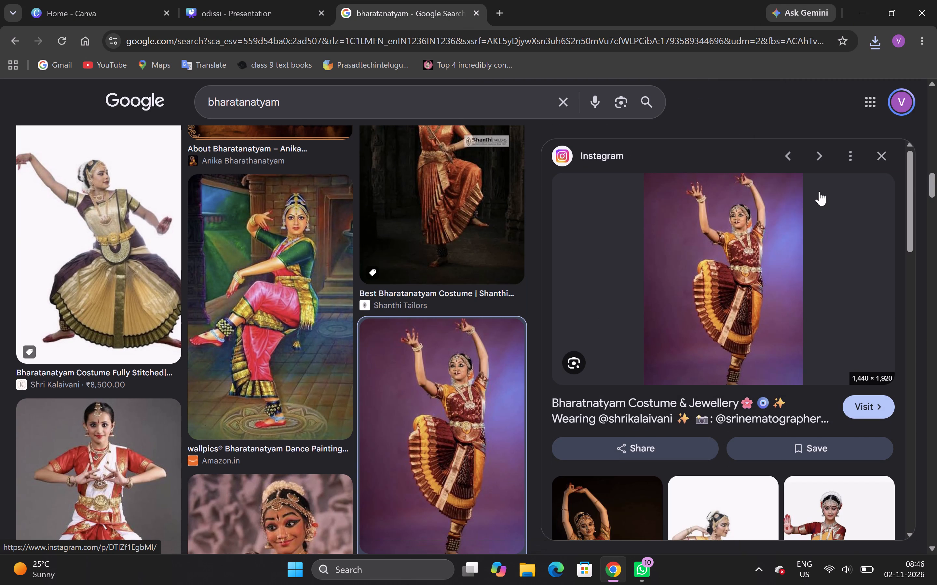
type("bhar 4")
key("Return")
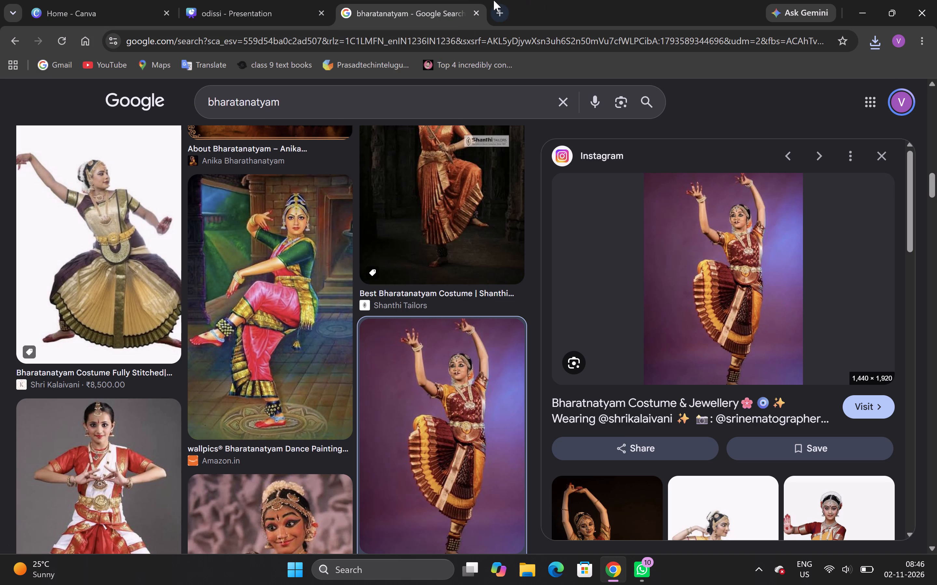
Search Google for background remover free in a new browser tab.
left_click(494, 1)
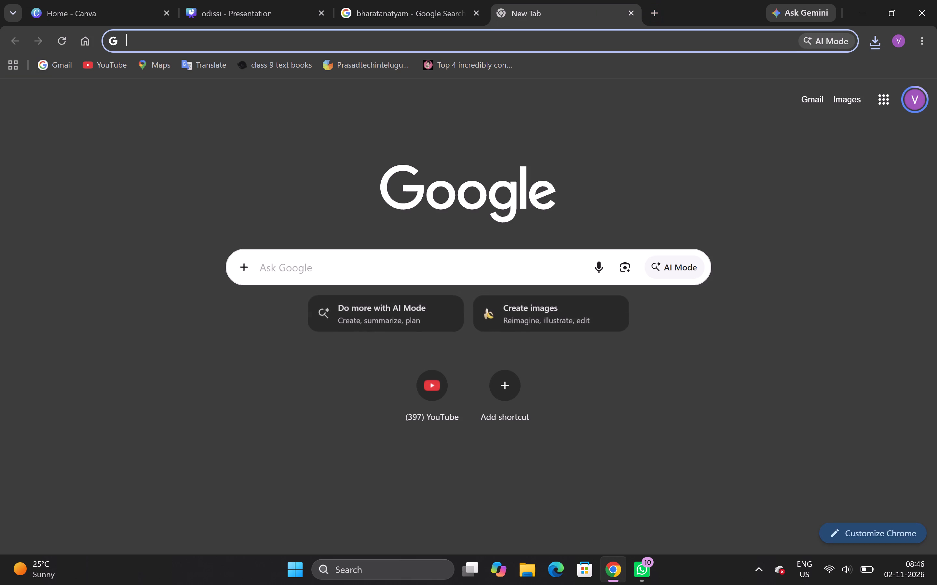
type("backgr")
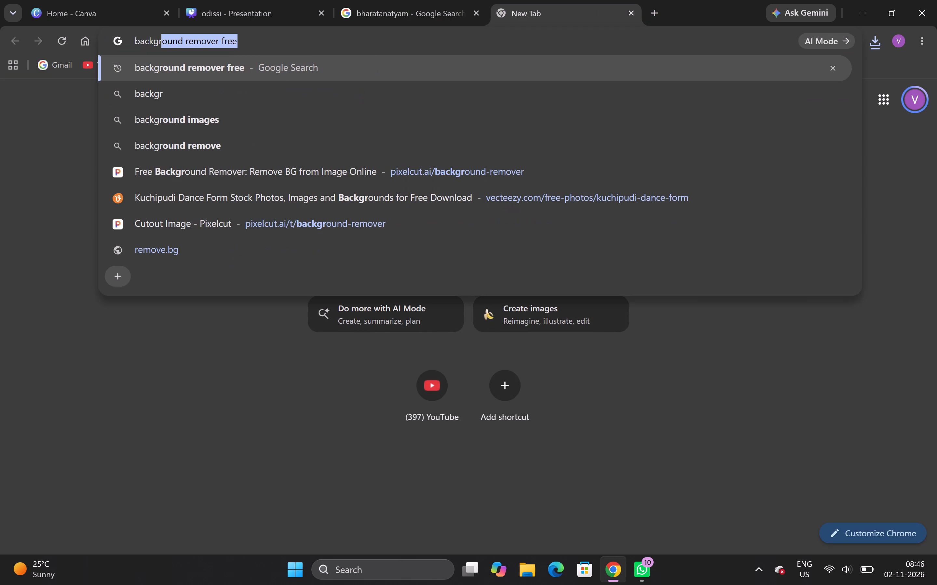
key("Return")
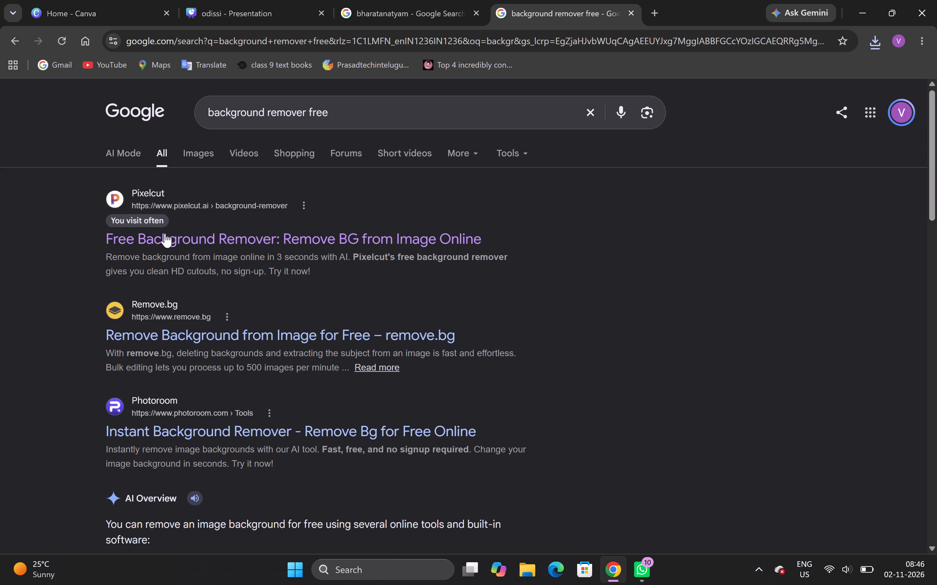
Open Pixelcut's free background remover from the search results.
left_click(165, 233)
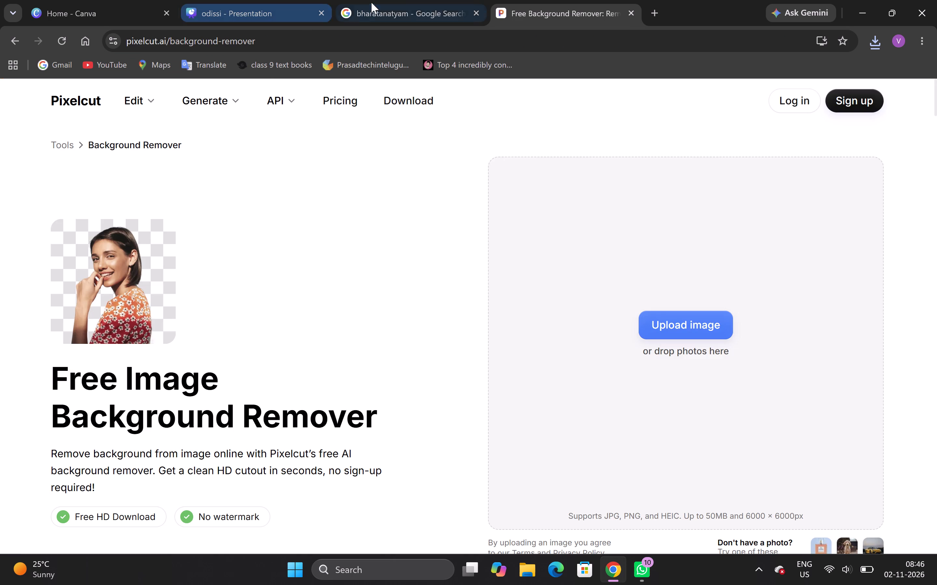
Switch back to the odissi presentation.
left_click(283, 0)
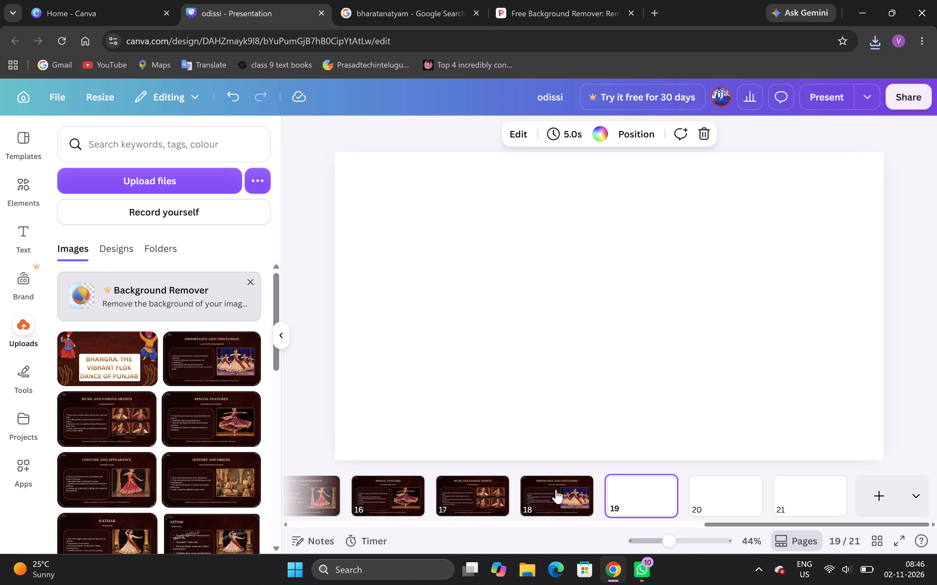
Duplicate page 9, the second Ghoomar page, and move the copy to position 19, just before the blank pages.
scroll(415, 505, "right", 2)
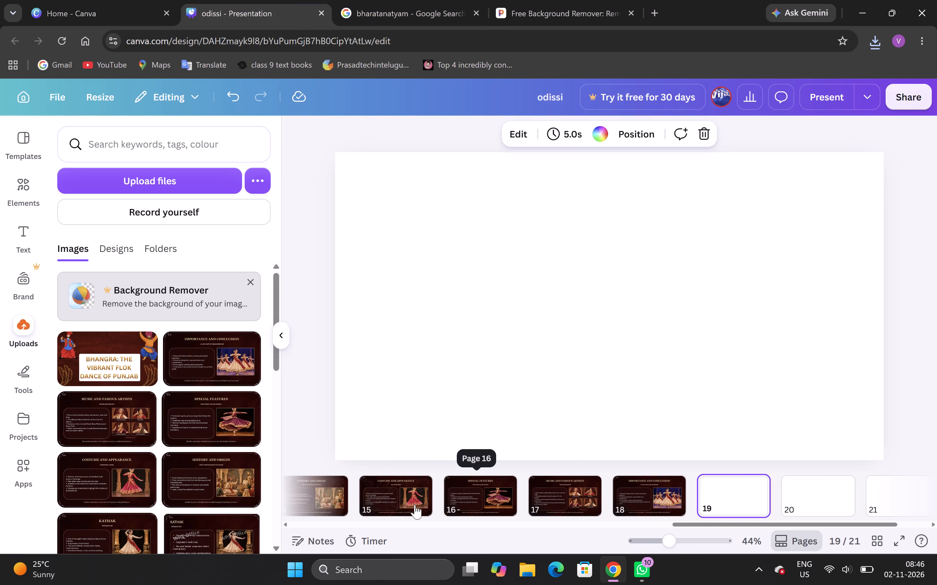
scroll(415, 505, "right", 1)
left_click(426, 503)
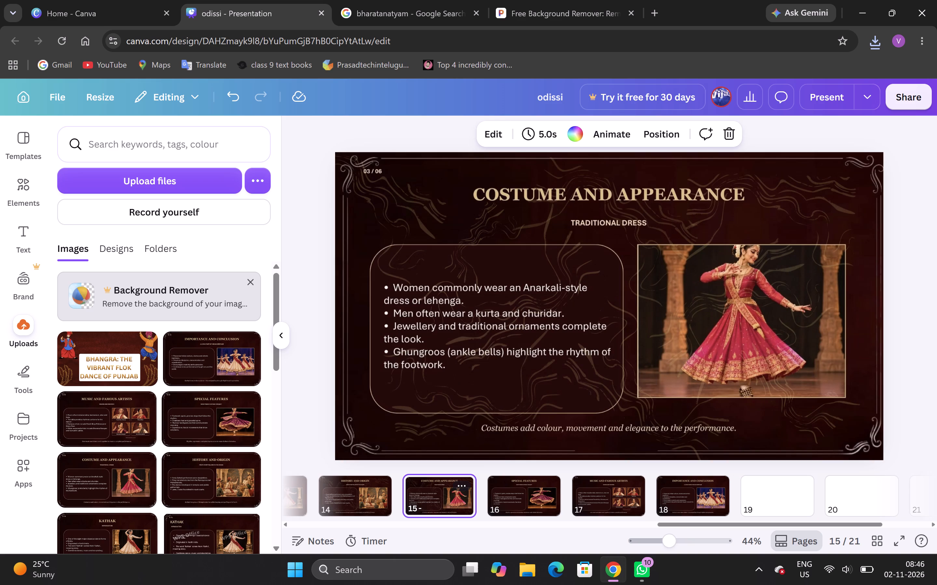
scroll(426, 503, "right", 9)
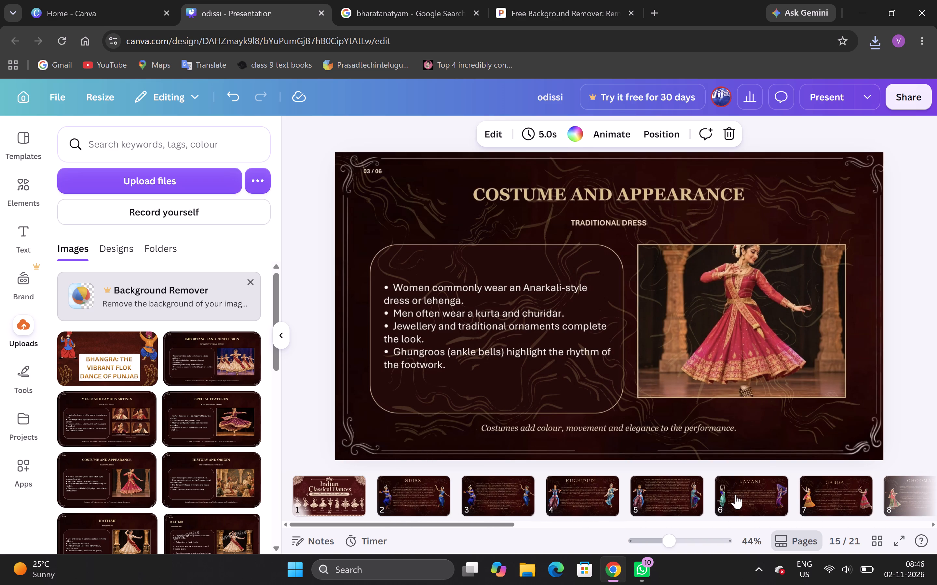
scroll(706, 500, "left", 6)
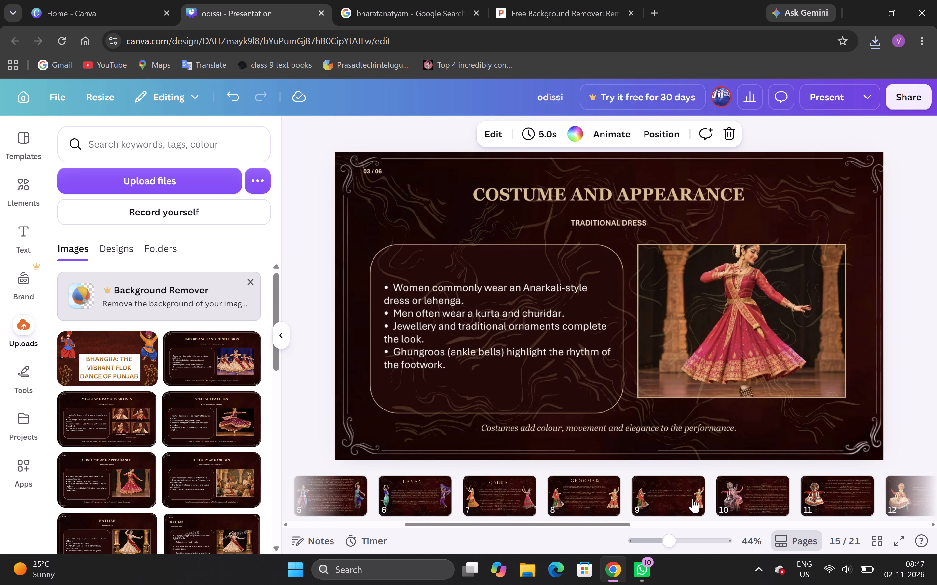
left_click(660, 500)
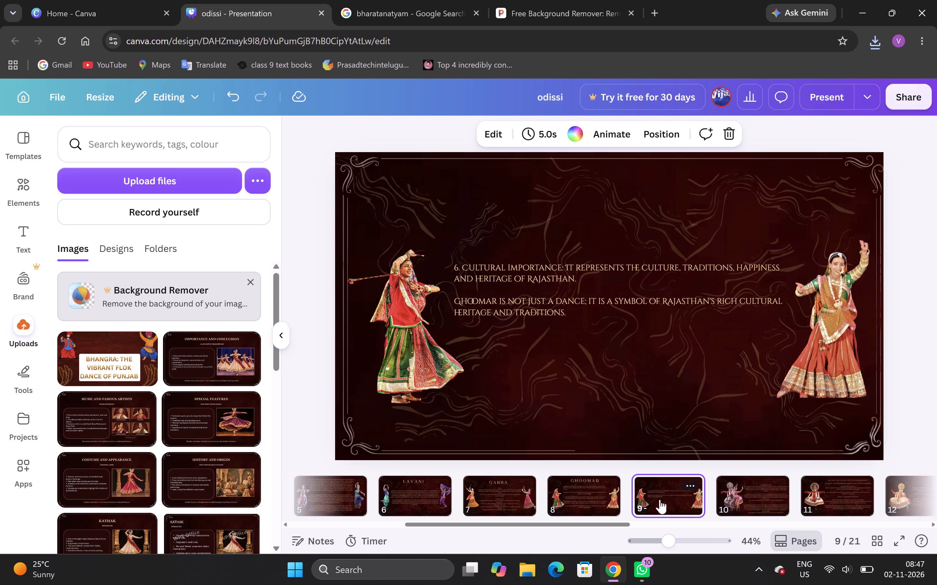
key("ctrl+d")
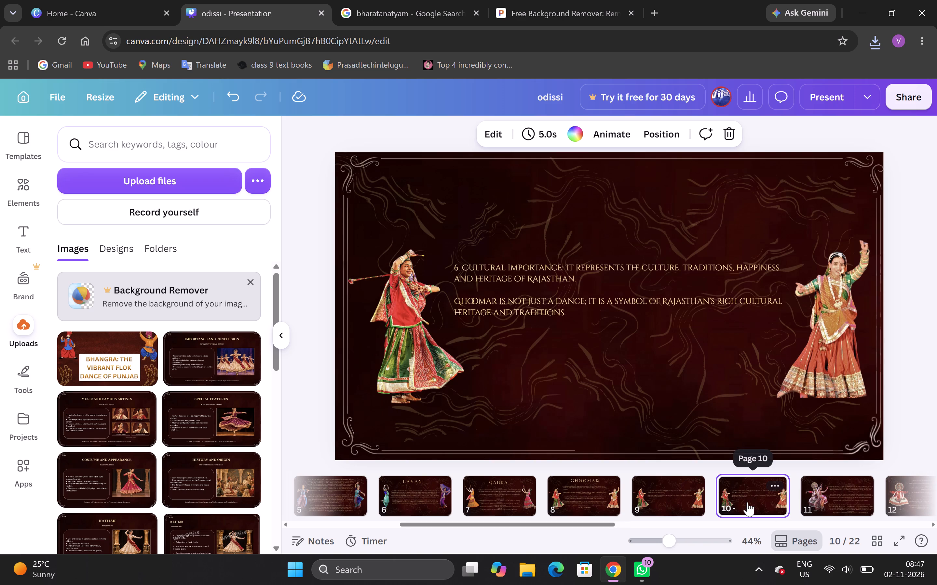
left_click_drag(747, 502, 659, 497)
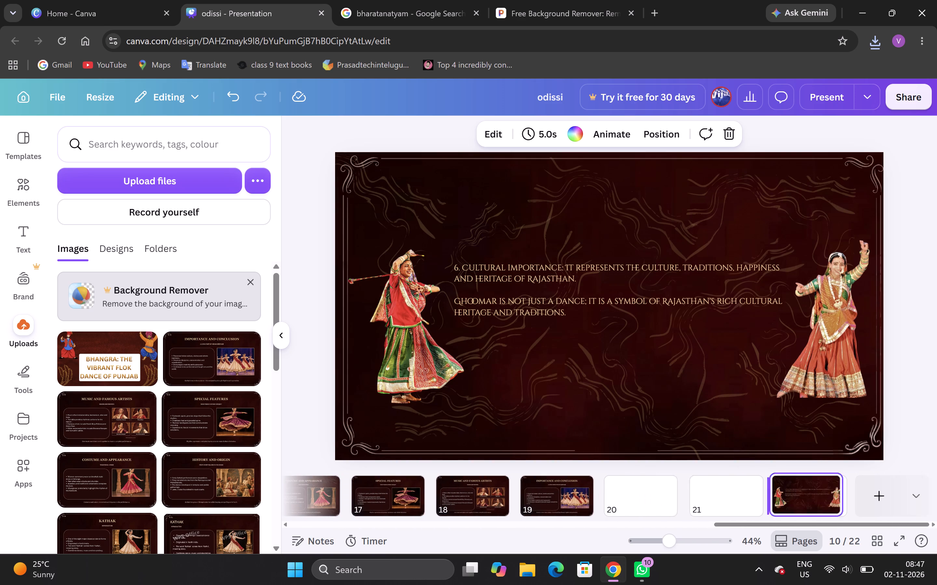
left_click_drag(659, 497, 604, 504)
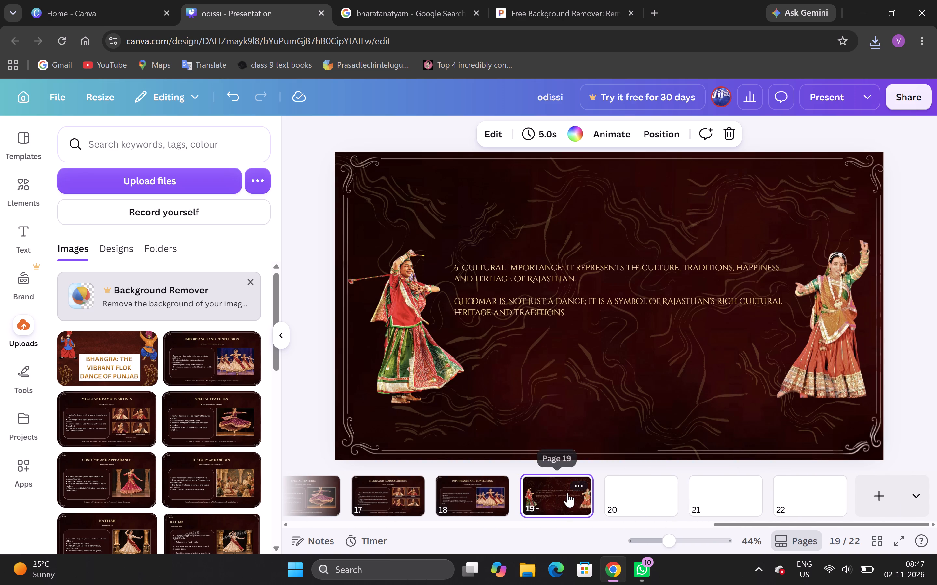
left_click(567, 493)
Delete both Ghoomar dancer images and the text block from page 19, keeping only the decorative background.
left_click(428, 344)
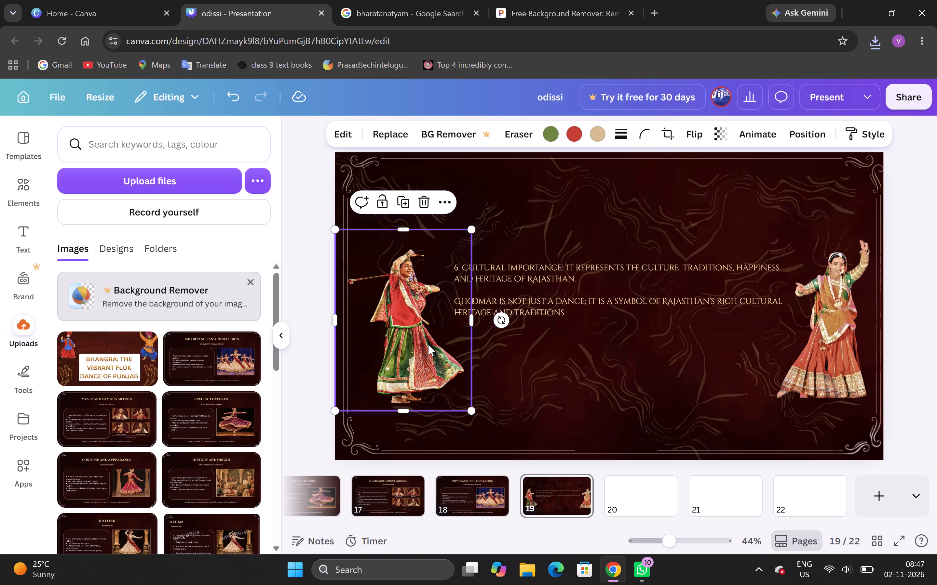
key("Delete")
left_click(539, 268)
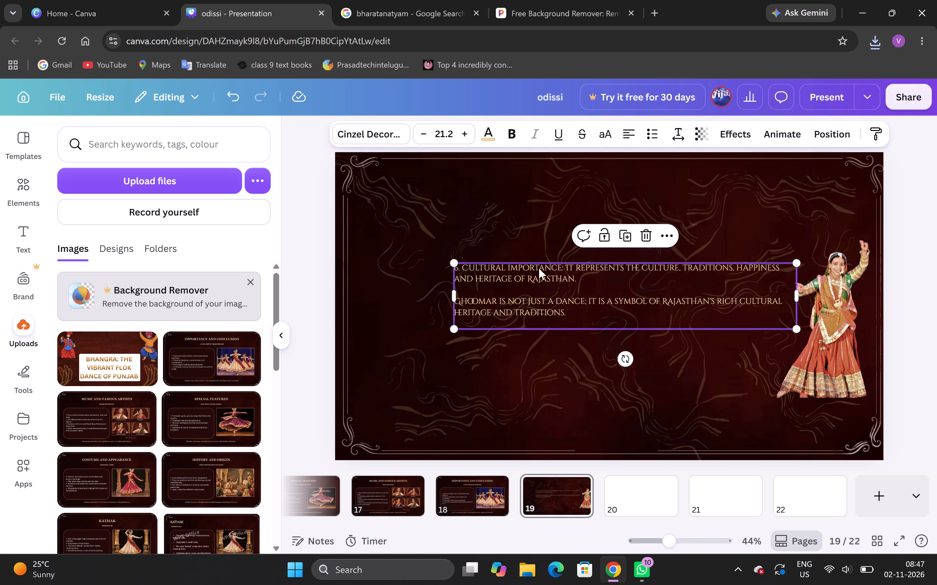
key("Delete")
left_click(826, 308)
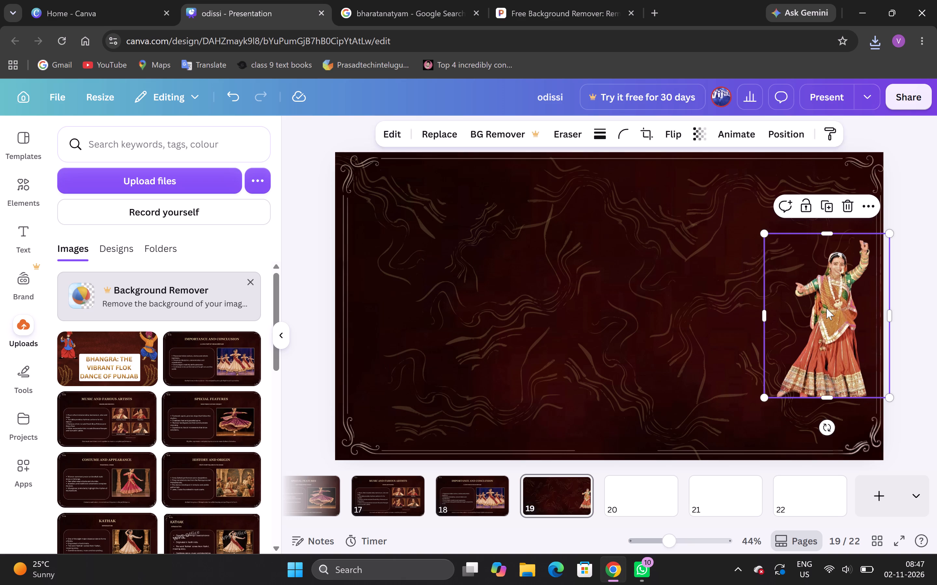
key("Delete")
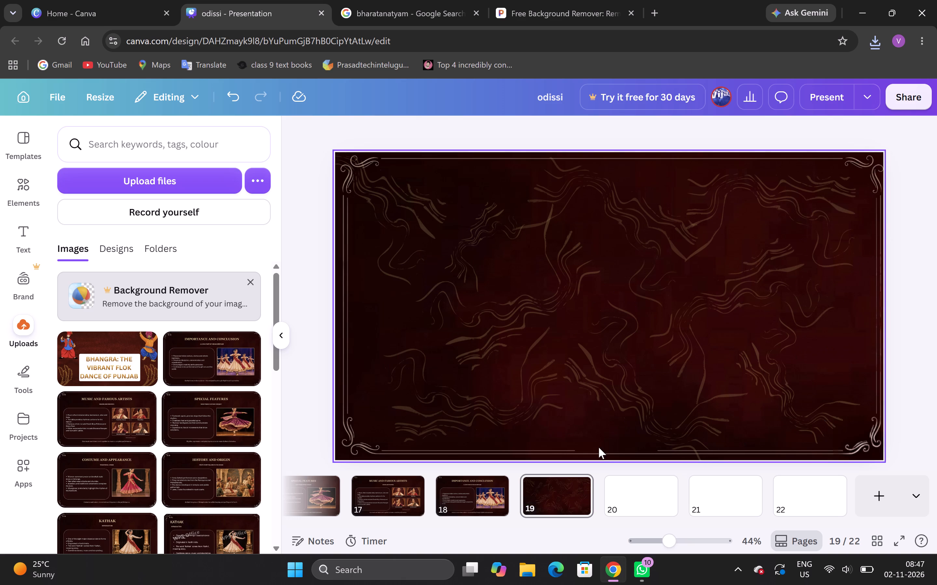
Switch to Pixelcut, remove the background of bhar 1.jpg and download the cutout in preview resolution.
left_click(399, 13)
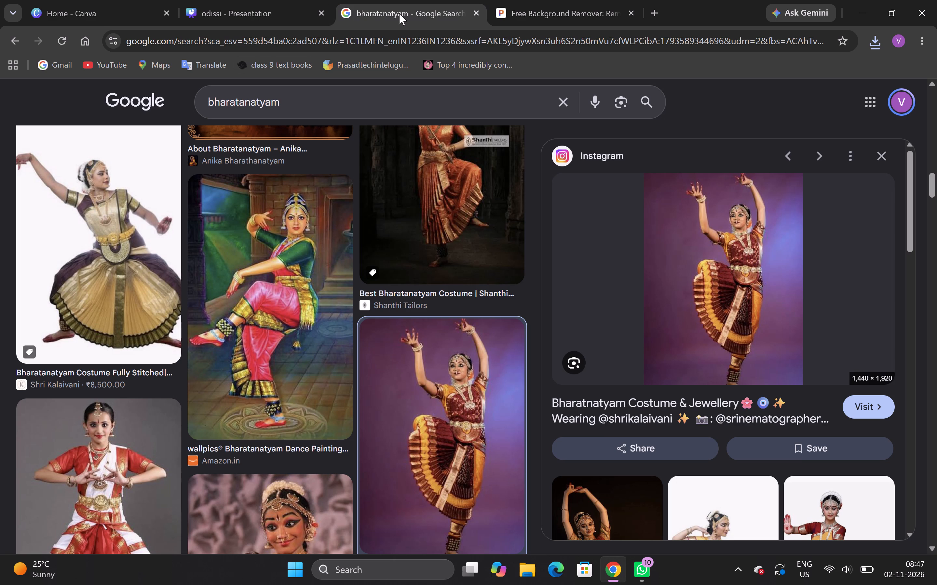
left_click(553, 0)
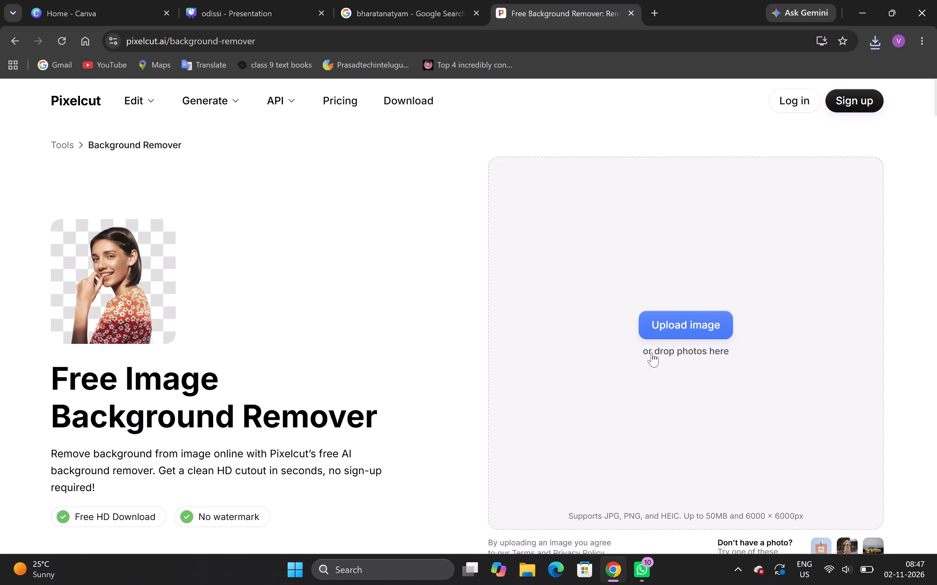
left_click(684, 325)
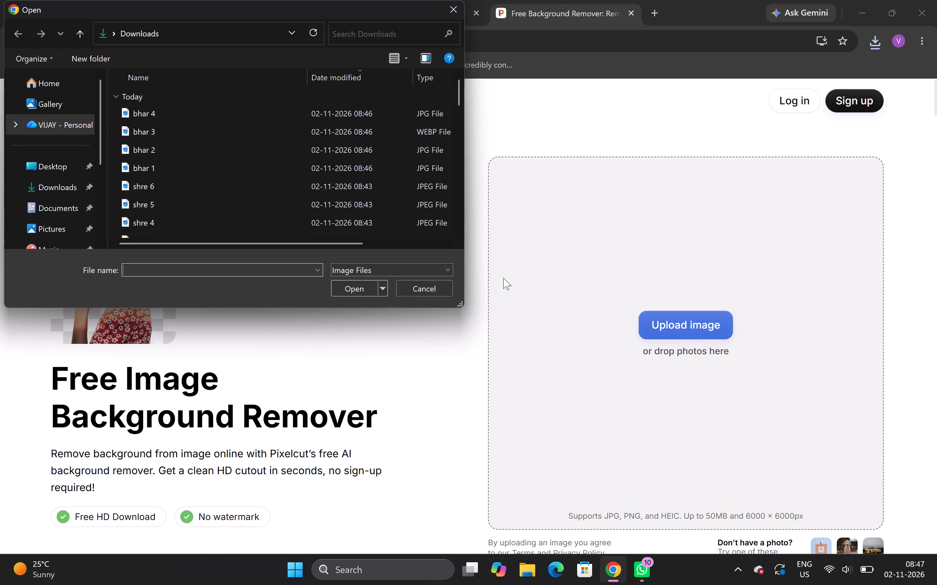
double_click(168, 163)
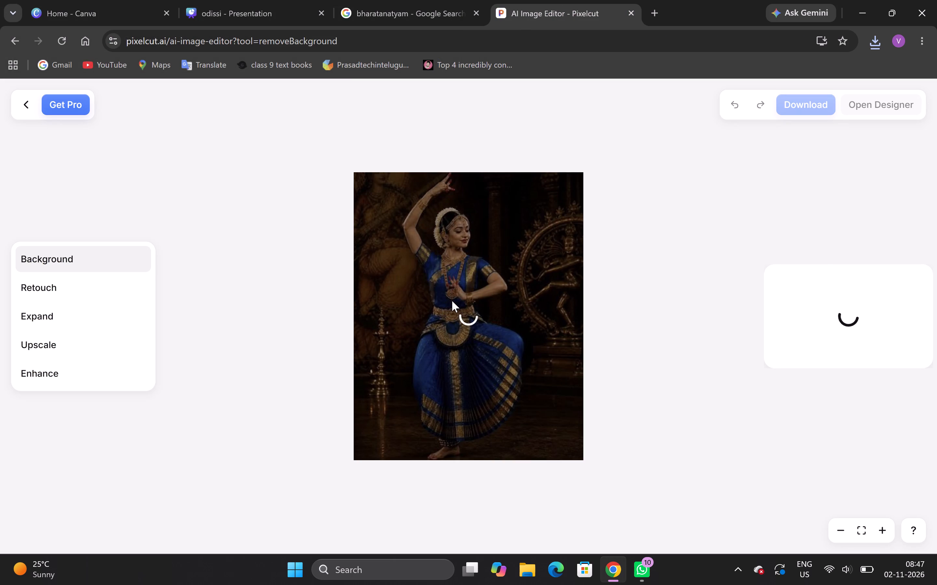
left_click(813, 101)
left_click(783, 136)
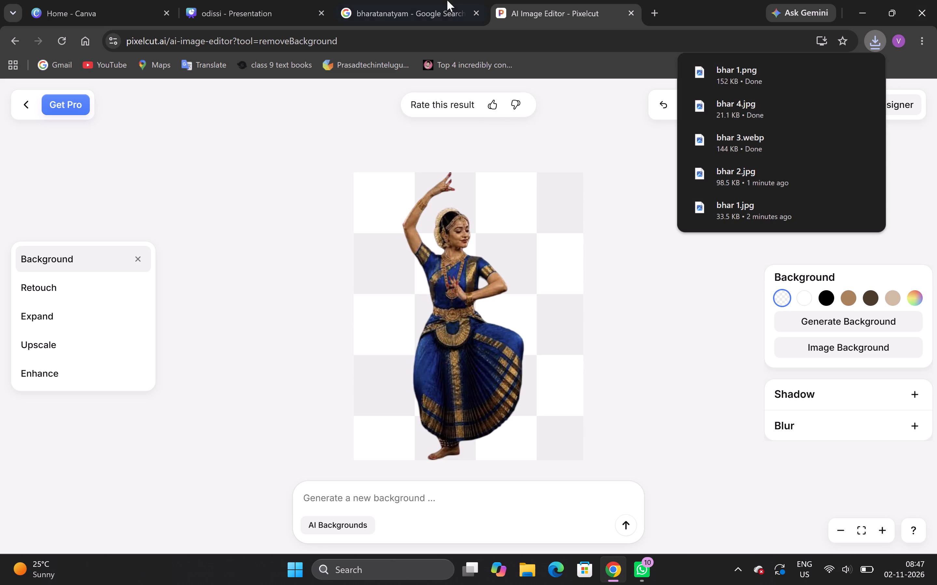
Return to Pixelcut's upload page, remove the background of bhar 2.jpg and download the cutout in preview resolution.
left_click(32, 99)
key("Return")
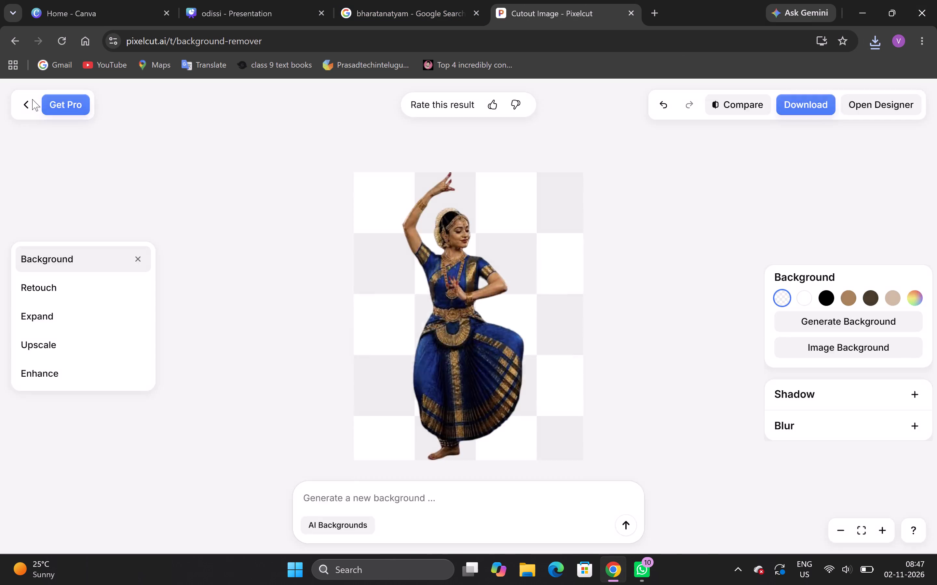
left_click(493, 369)
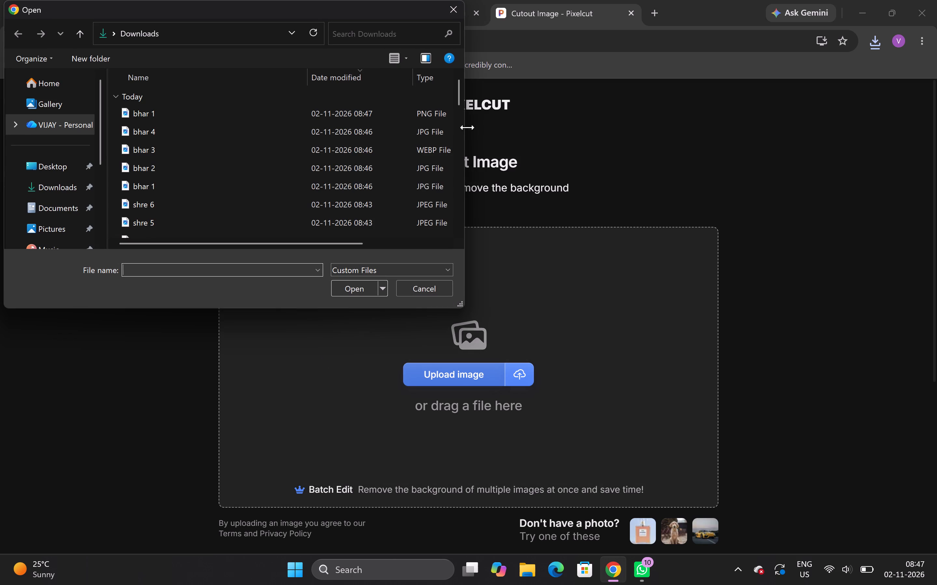
double_click(260, 171)
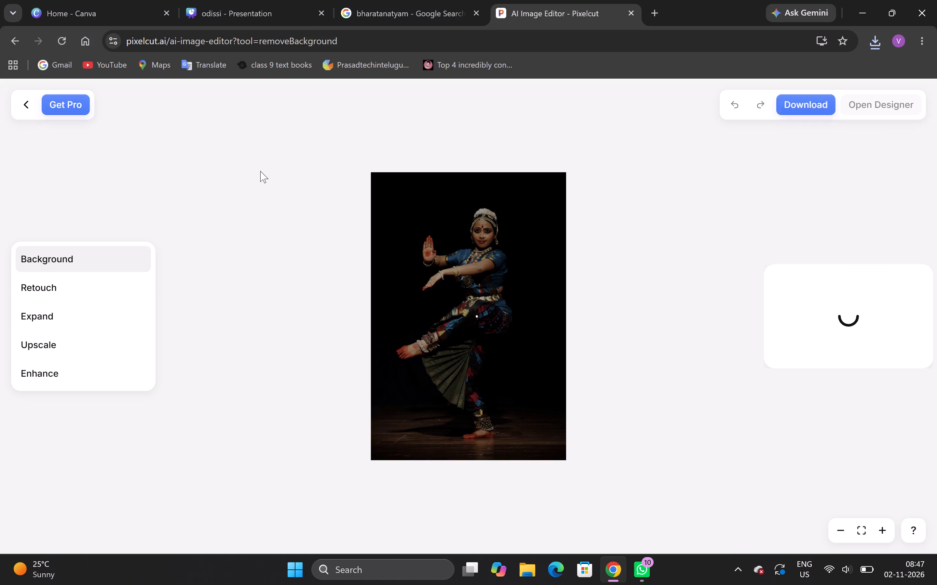
left_click(816, 109)
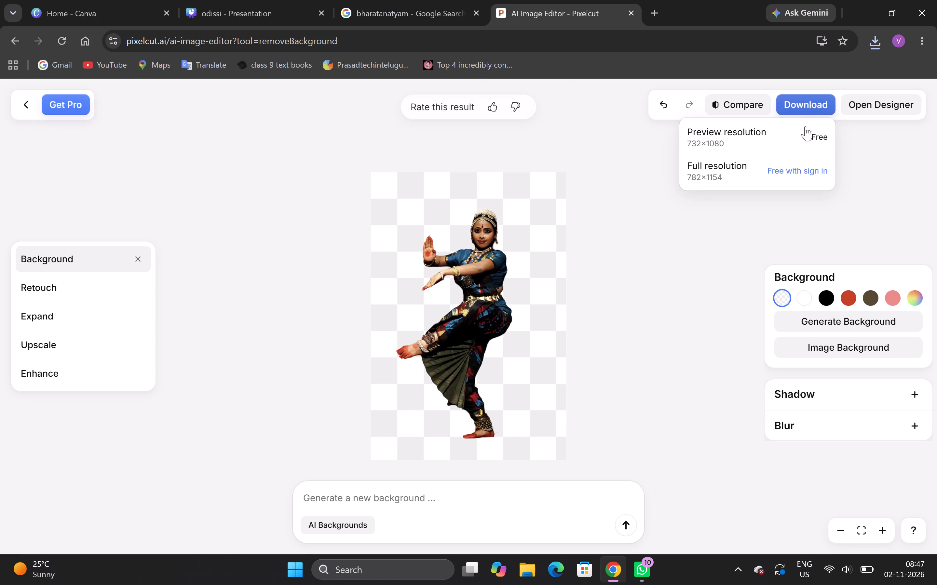
left_click(784, 145)
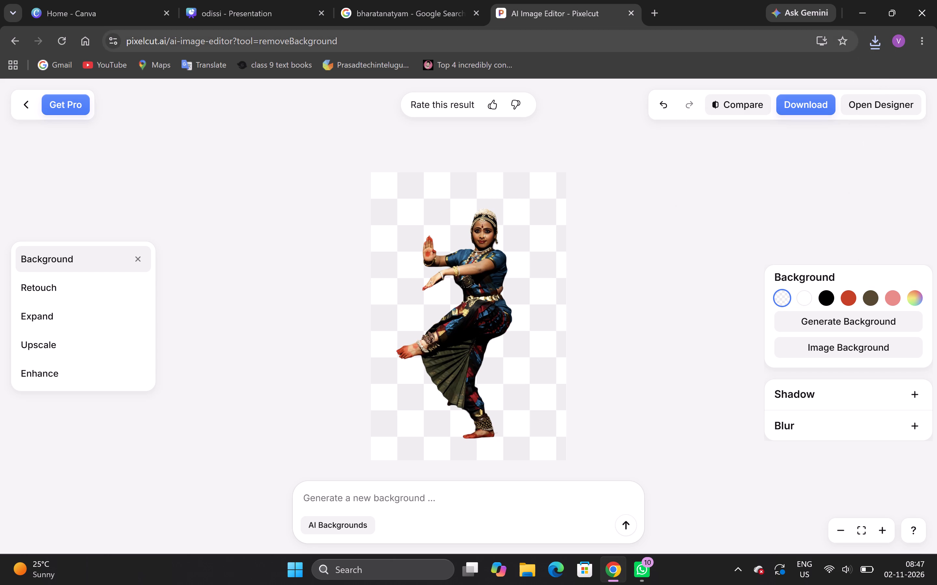
Leave the bhar 2 editor, remove the background of bhar 3.webp and download the cutout in preview resolution.
left_click(32, 111)
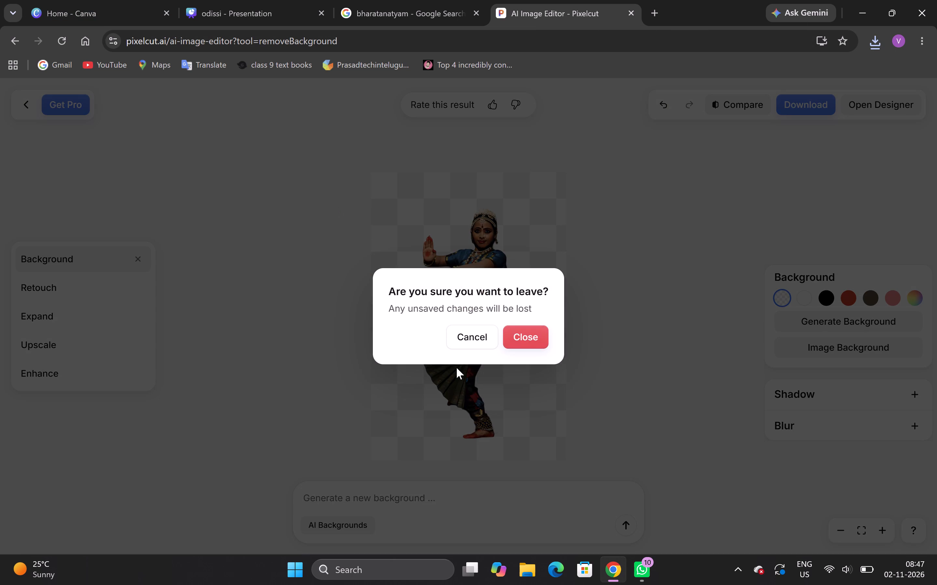
left_click(529, 352)
left_click(528, 344)
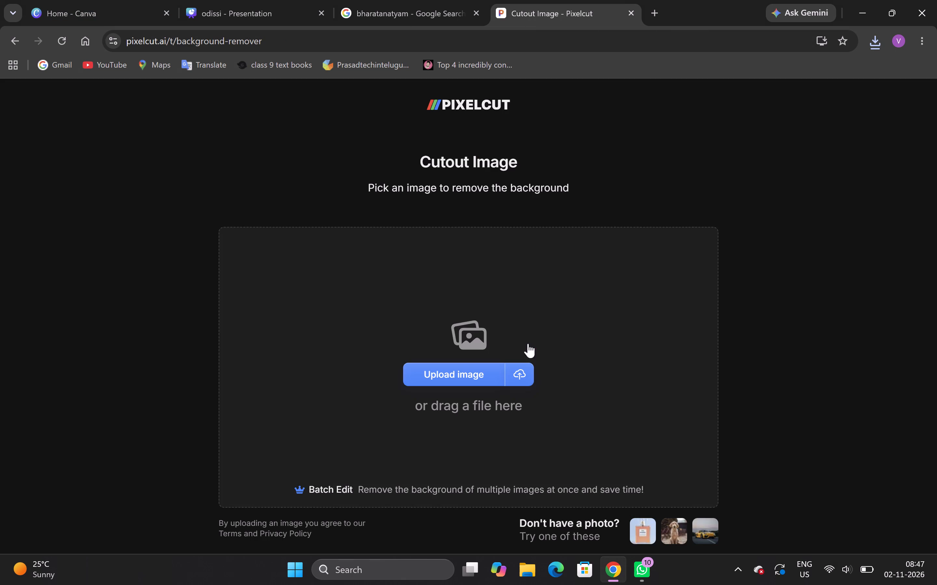
left_click(469, 364)
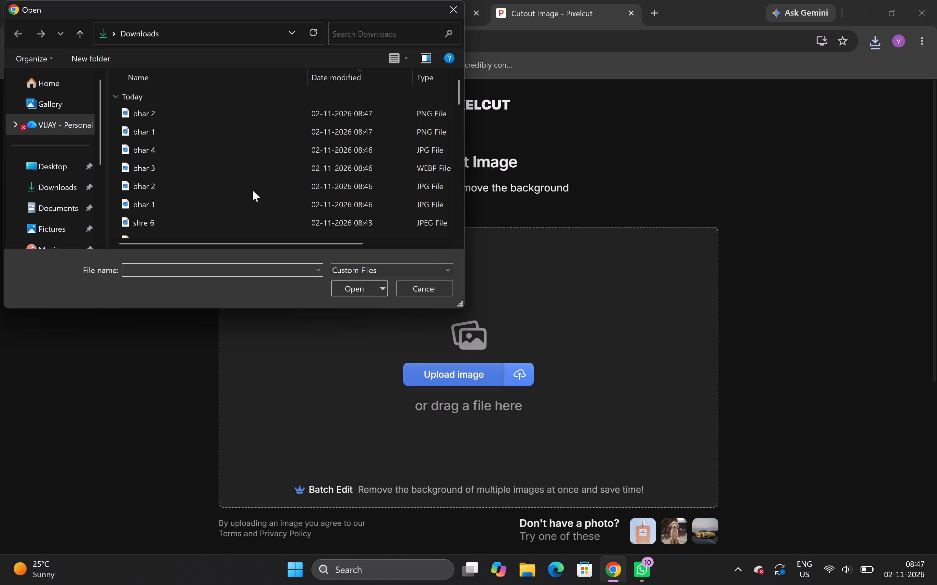
double_click(256, 169)
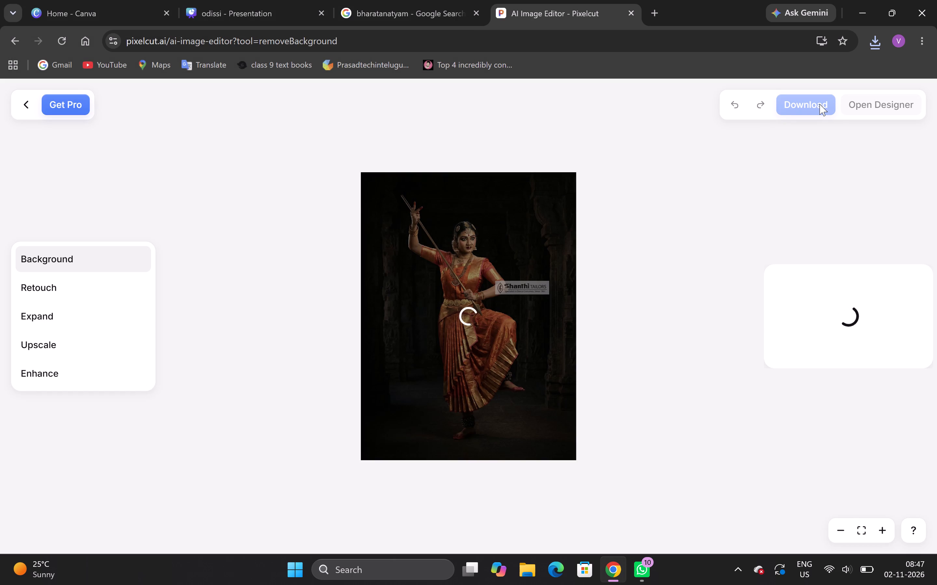
left_click(820, 104)
left_click(757, 134)
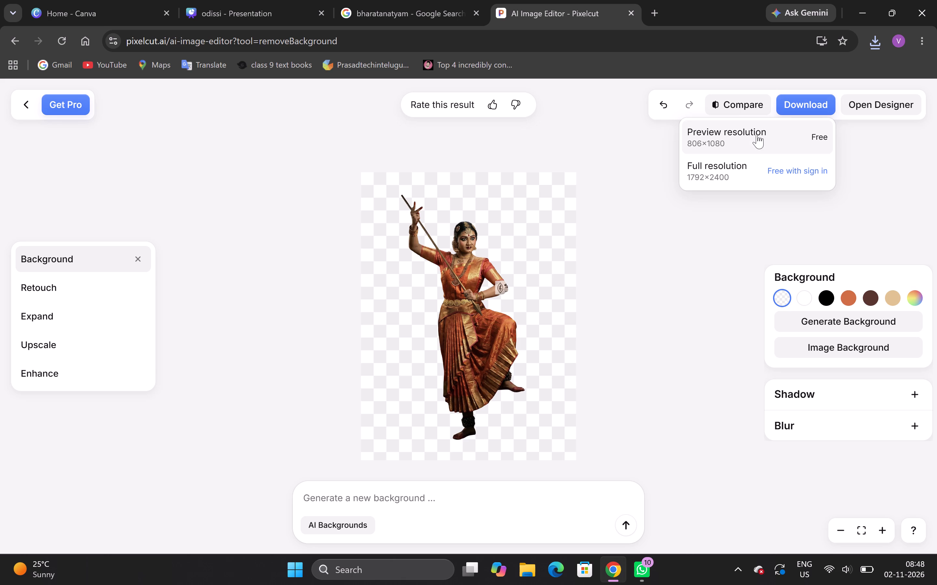
left_click(469, 0)
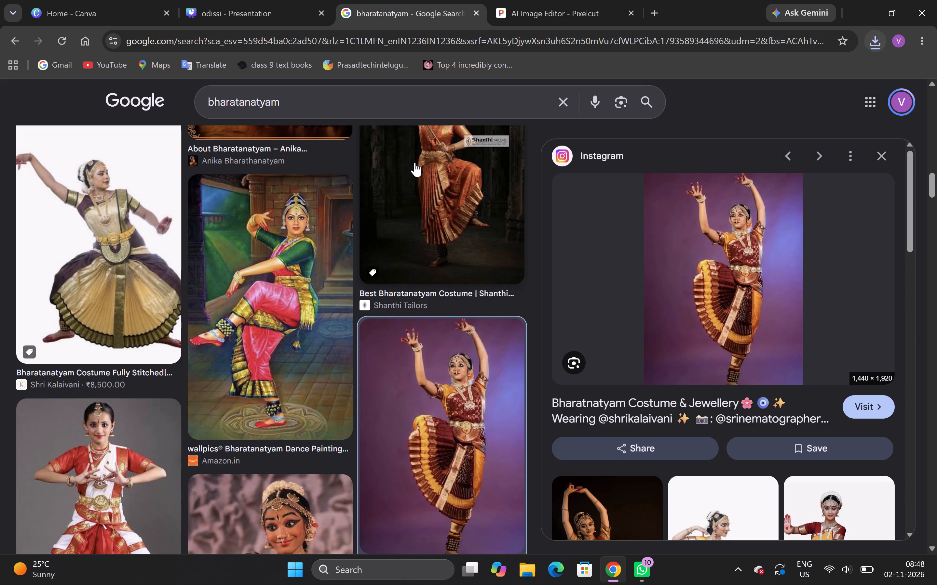
left_click(546, 0)
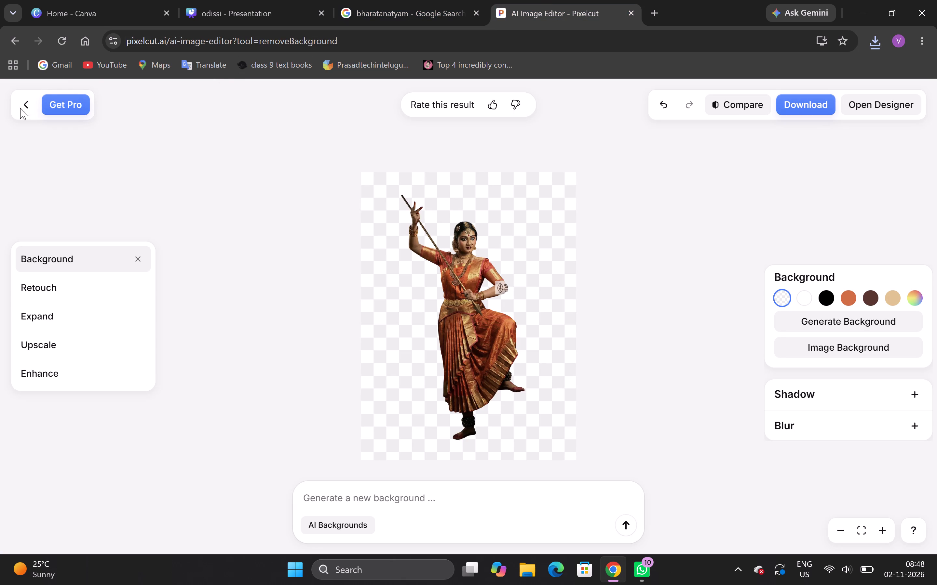
Leave the bhar 3 editor, remove the background of bhar 4.jpg and download the cutout in preview resolution.
left_click(27, 106)
key("Return")
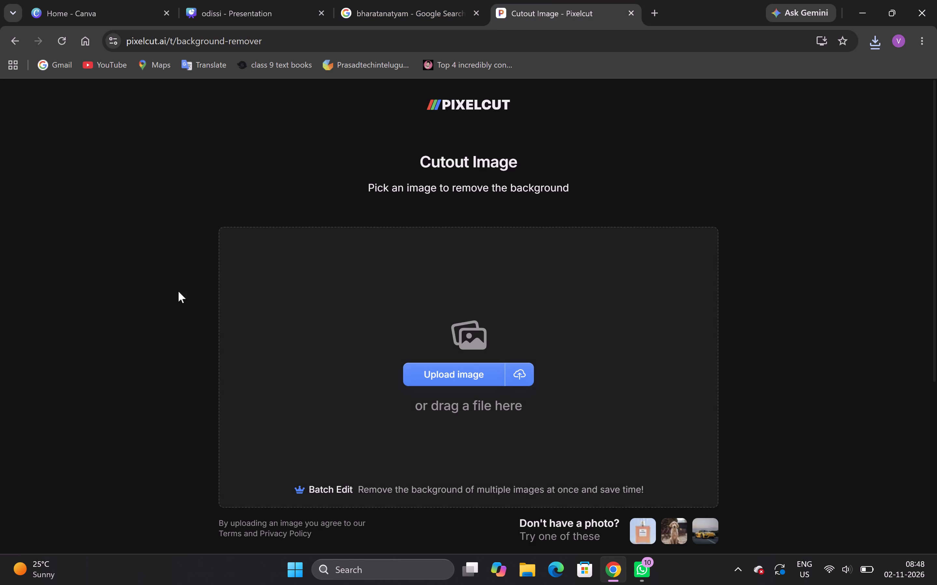
left_click(417, 366)
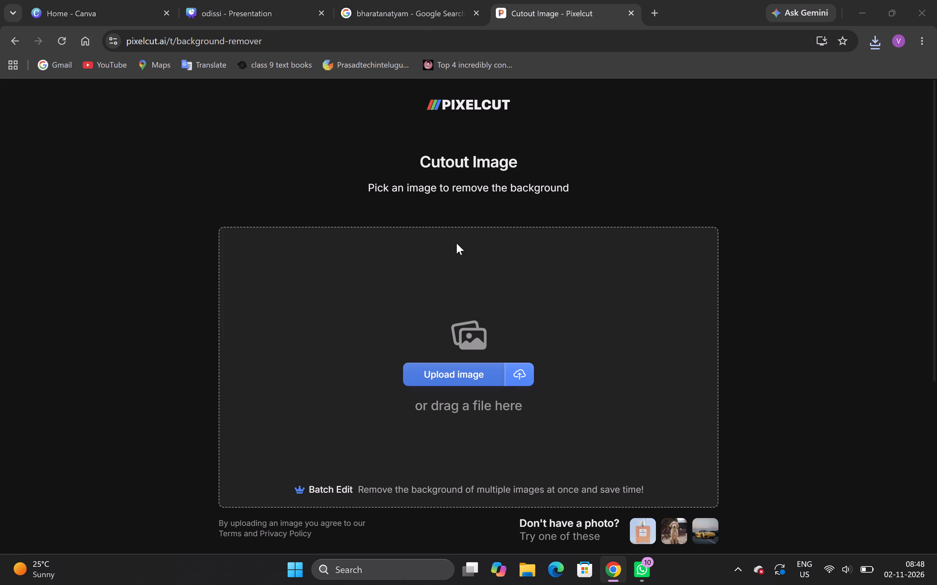
double_click(330, 164)
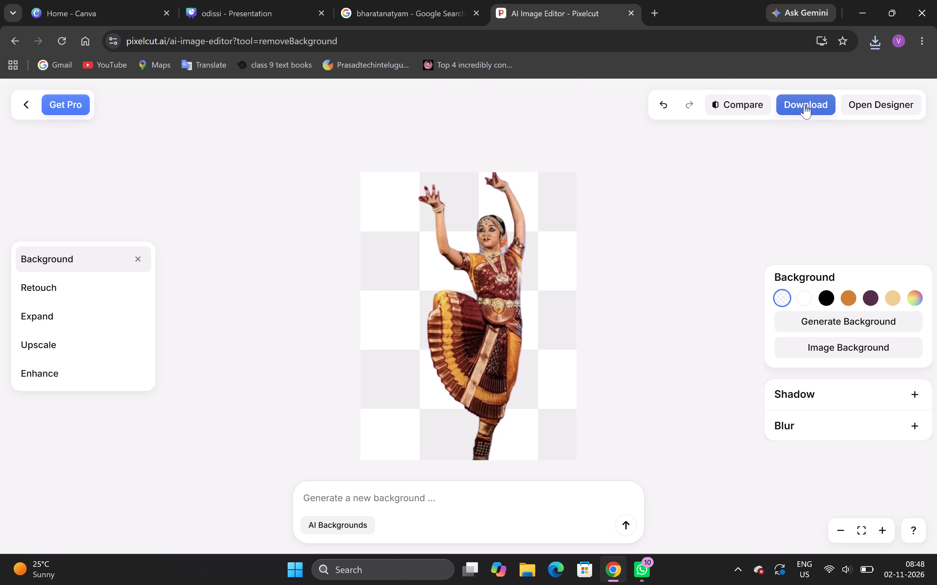
left_click(804, 105)
left_click(778, 133)
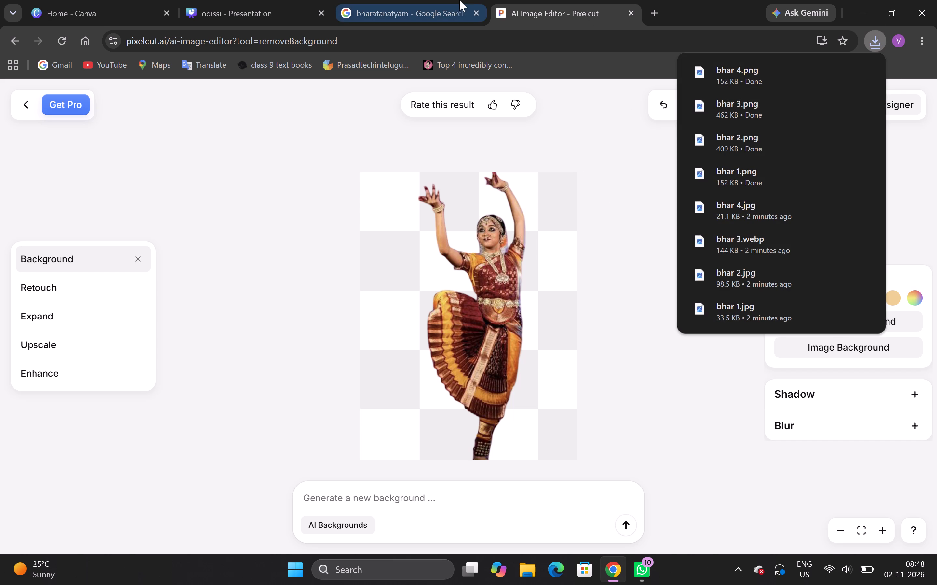
Switch to the odissi presentation in Canva and upload the cutouts bhar 1.png, bhar 2.png, bhar 3.png and bhar 4.png.
left_click(459, 0)
left_click(290, 0)
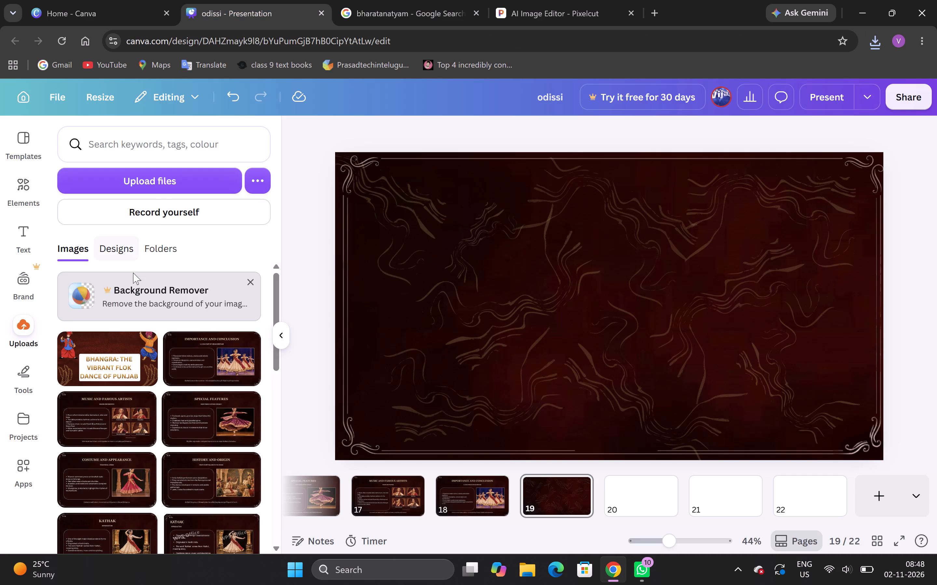
left_click(173, 171)
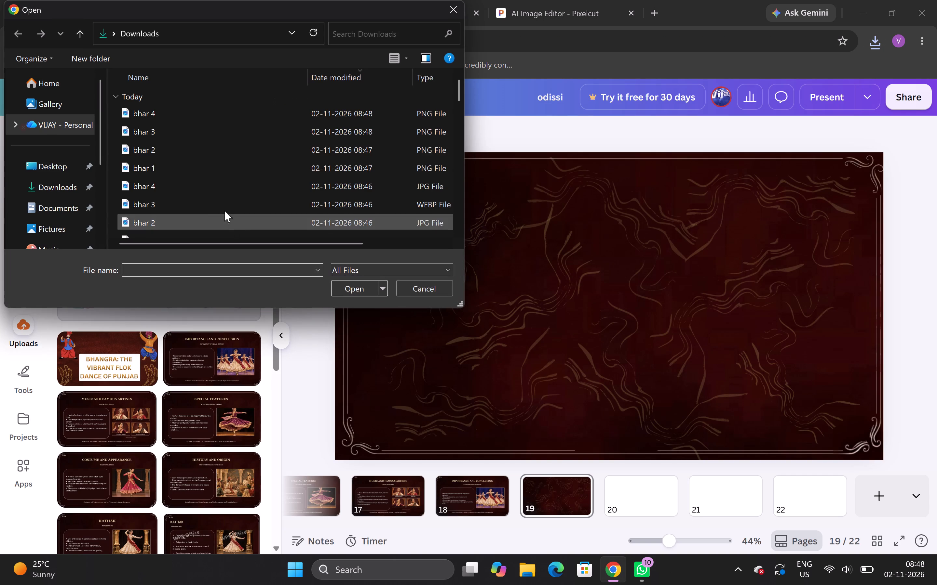
double_click(182, 167)
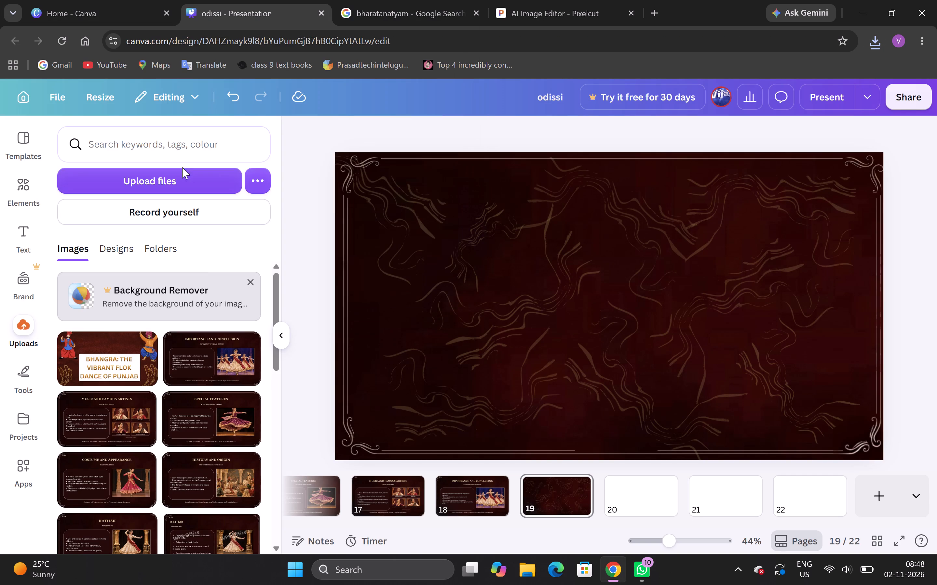
left_click(192, 177)
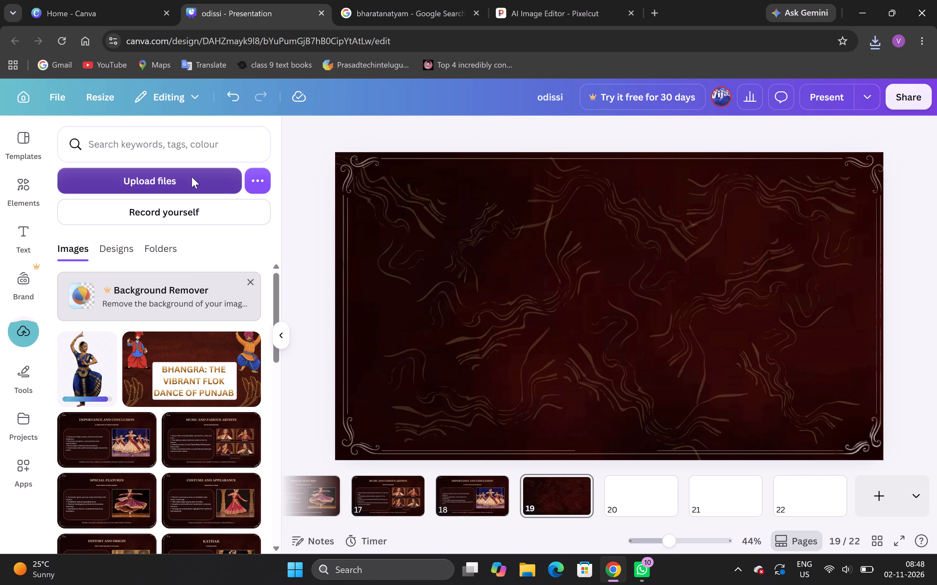
double_click(183, 152)
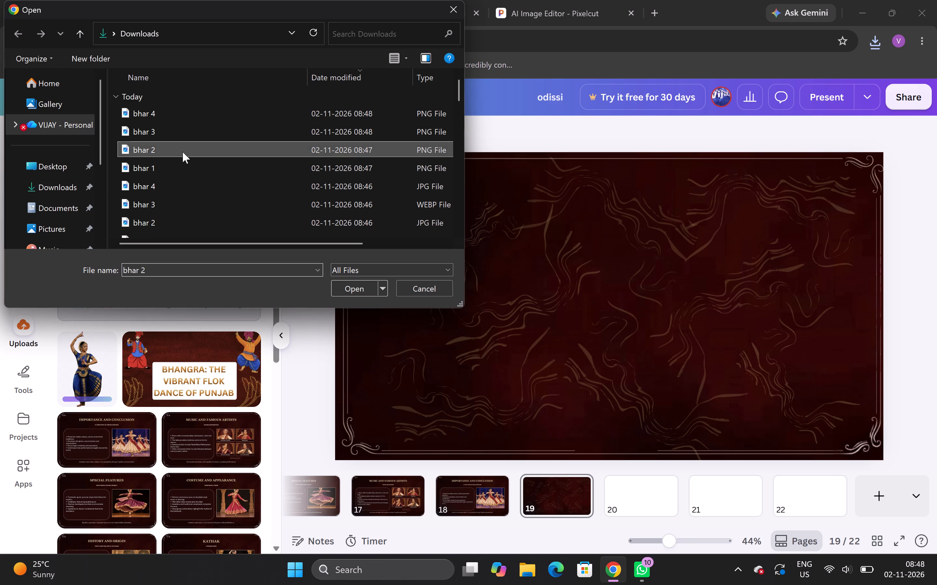
left_click(181, 182)
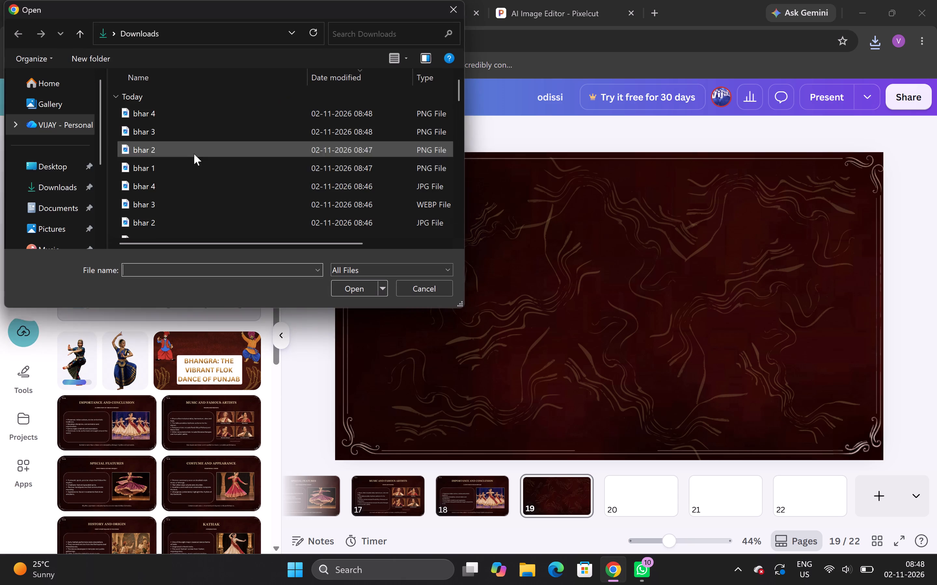
left_click(195, 139)
double_click(195, 136)
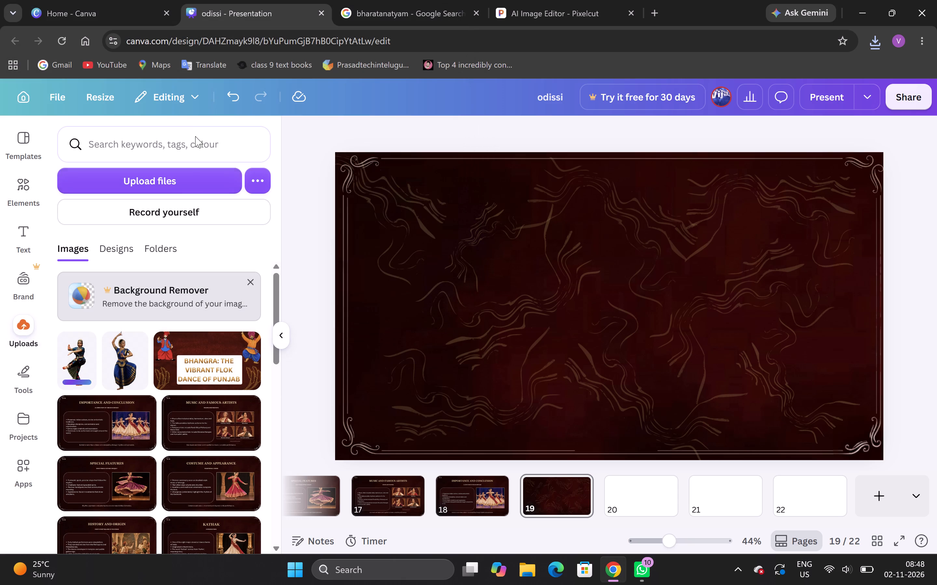
left_click(186, 179)
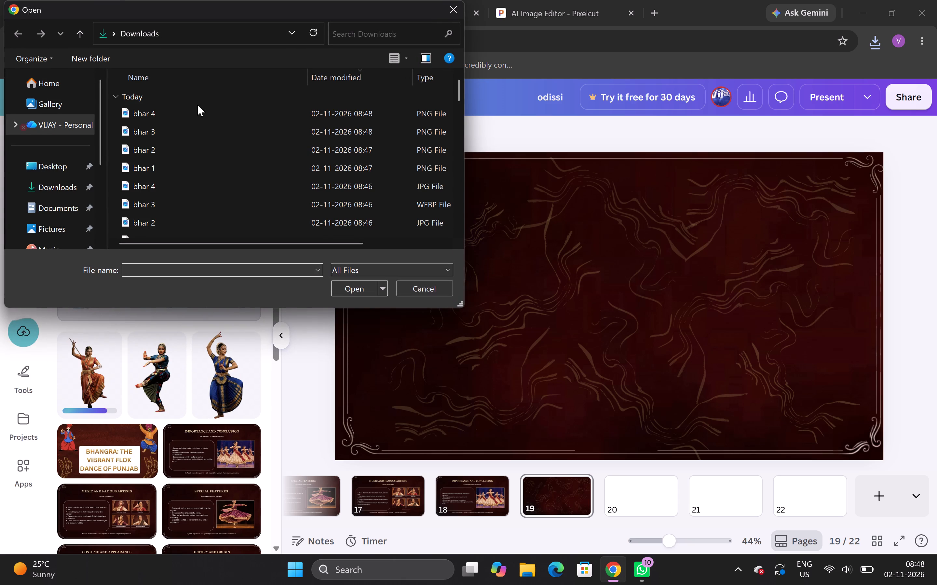
double_click(197, 112)
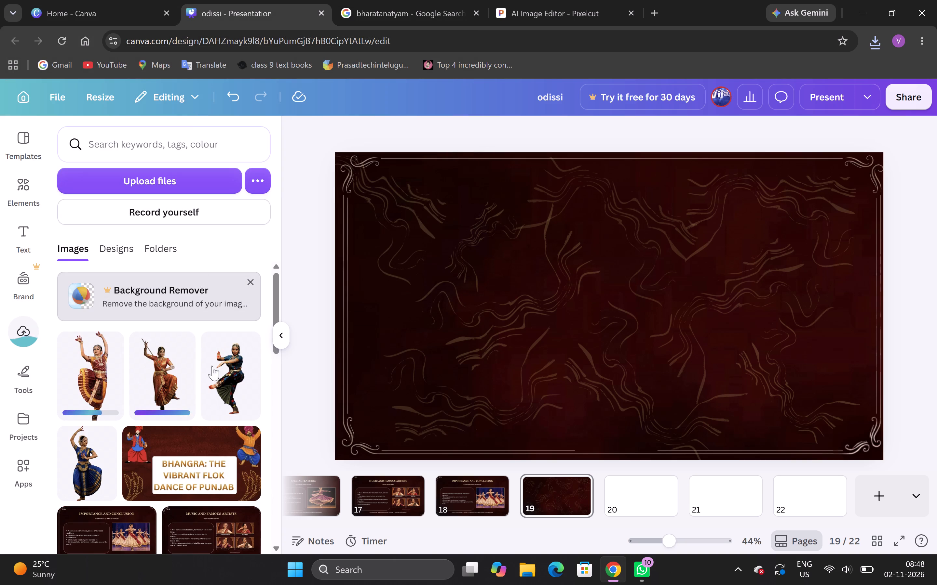
Add the bhar 1 cutout of the dancer in the blue costume to page 19 and place it along the slide's left edge.
left_click(101, 466)
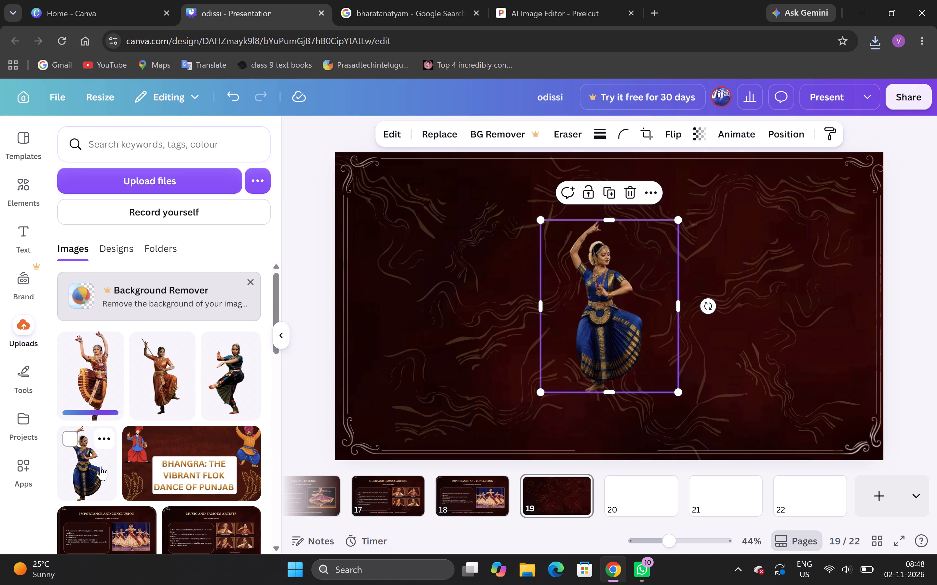
left_click_drag(637, 317, 440, 314)
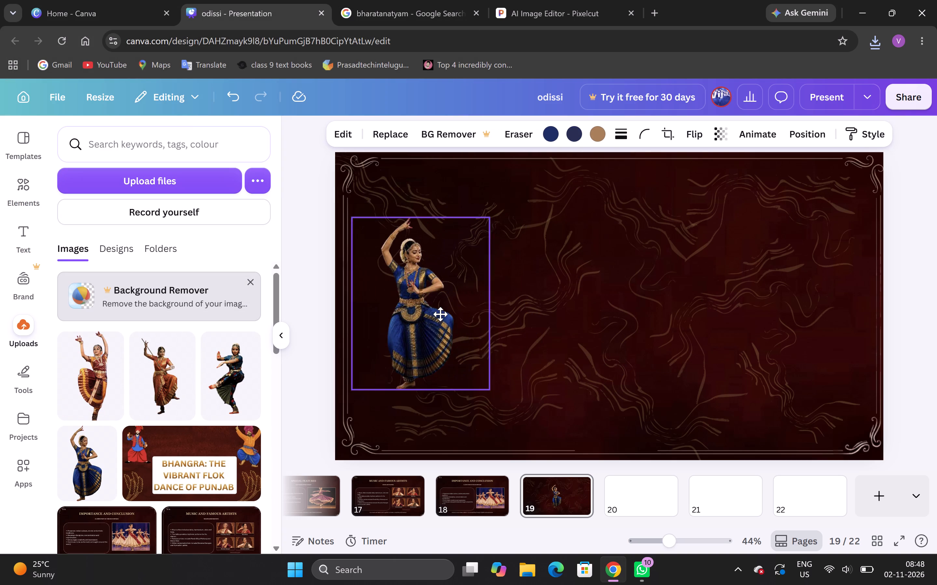
left_click_drag(440, 314, 426, 315)
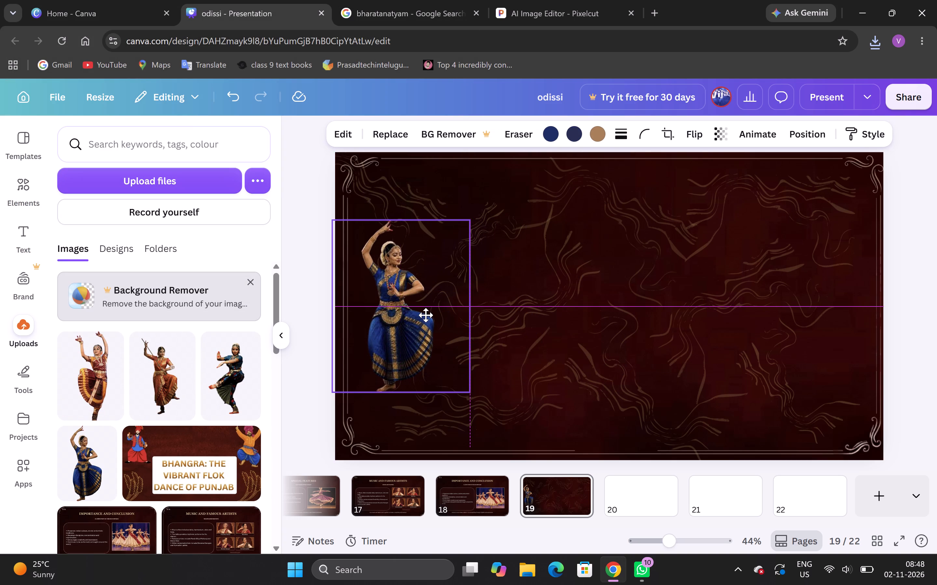
left_click_drag(426, 315, 424, 318)
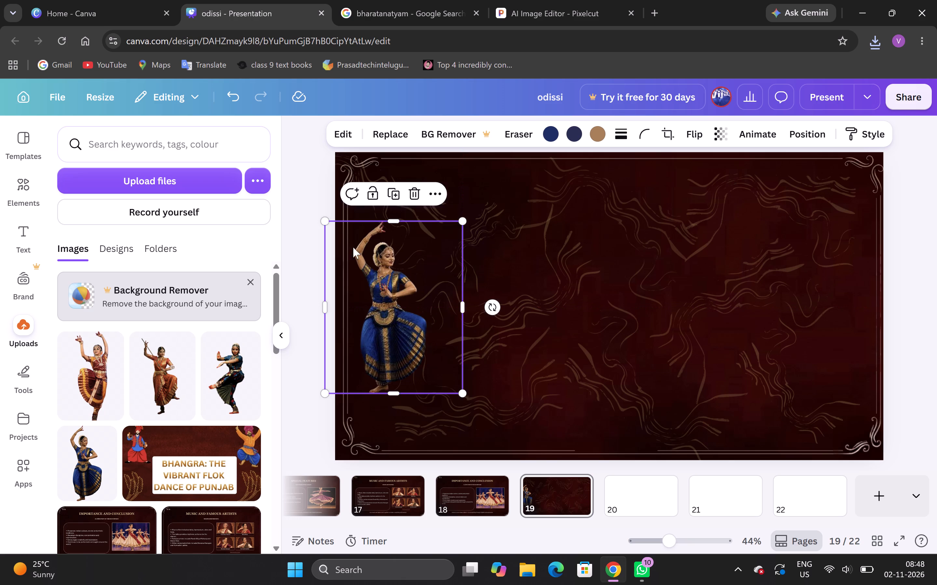
left_click(315, 201)
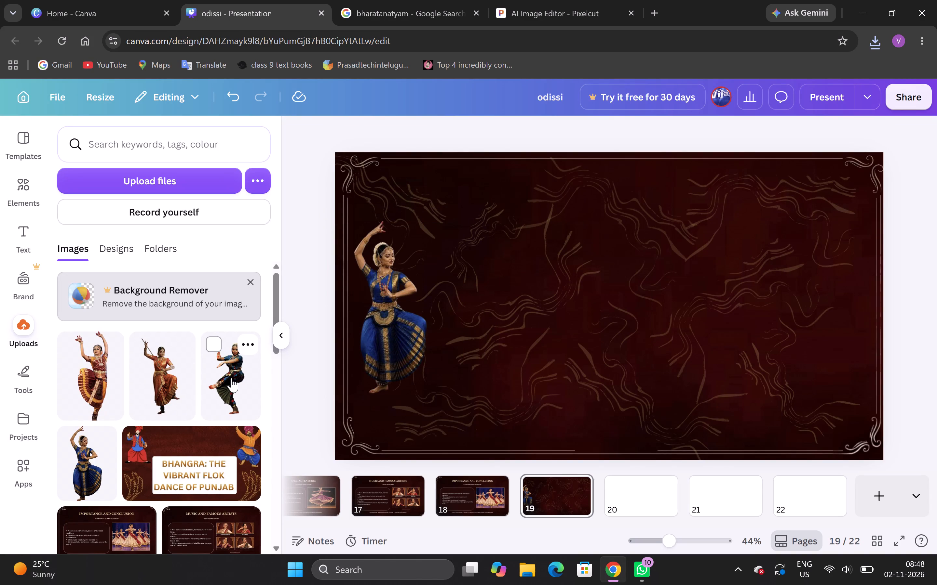
Add the bhar 2 dancer cutout to page 19, scale it to about 430 × 636 and place it along the slide's right edge.
left_click(231, 378)
left_click_drag(627, 304, 651, 310)
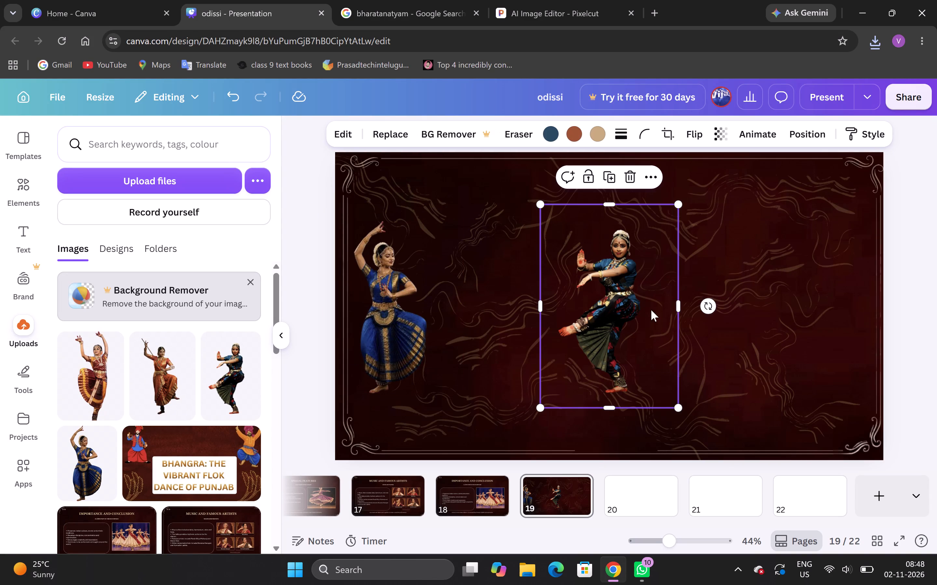
left_click_drag(651, 310, 823, 313)
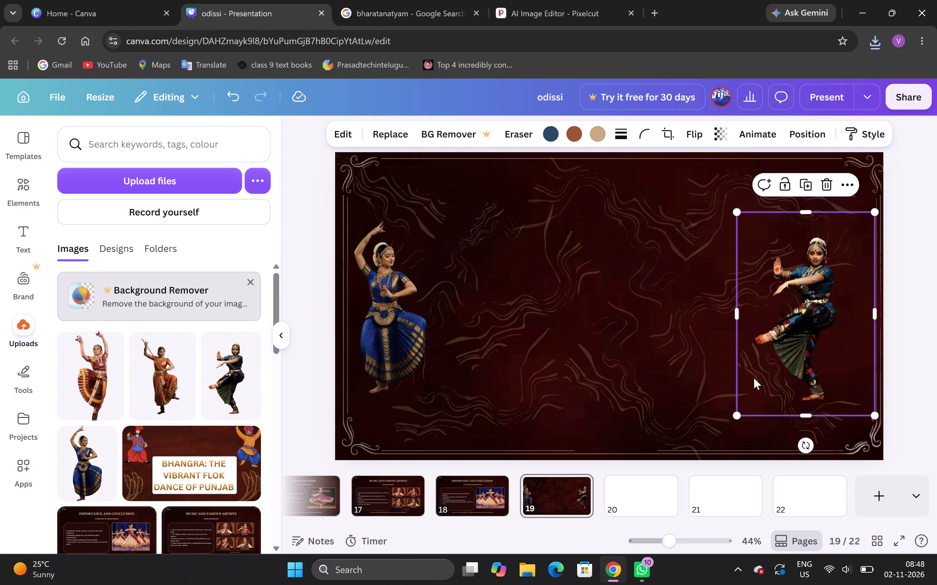
left_click_drag(733, 419, 755, 393)
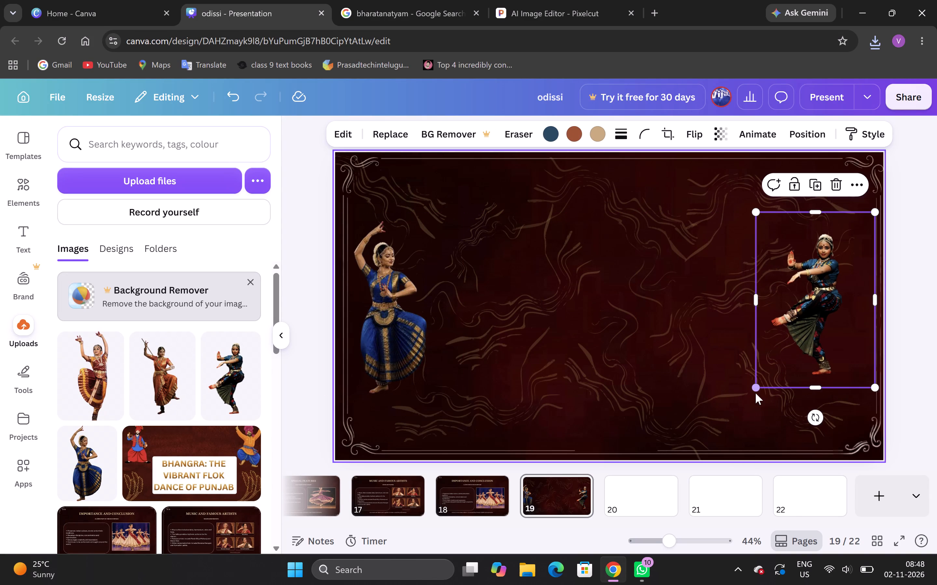
left_click_drag(754, 390, 753, 392)
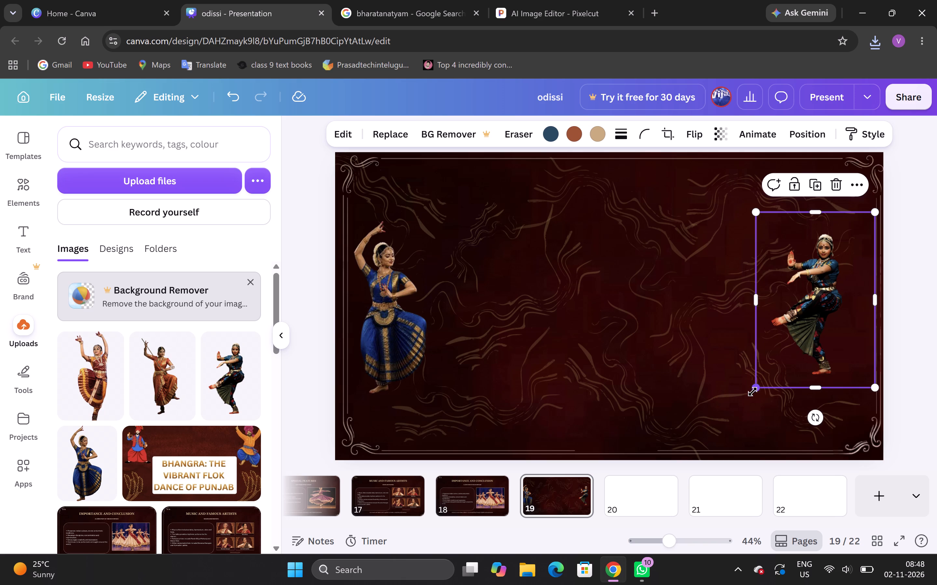
left_click_drag(753, 392, 747, 396)
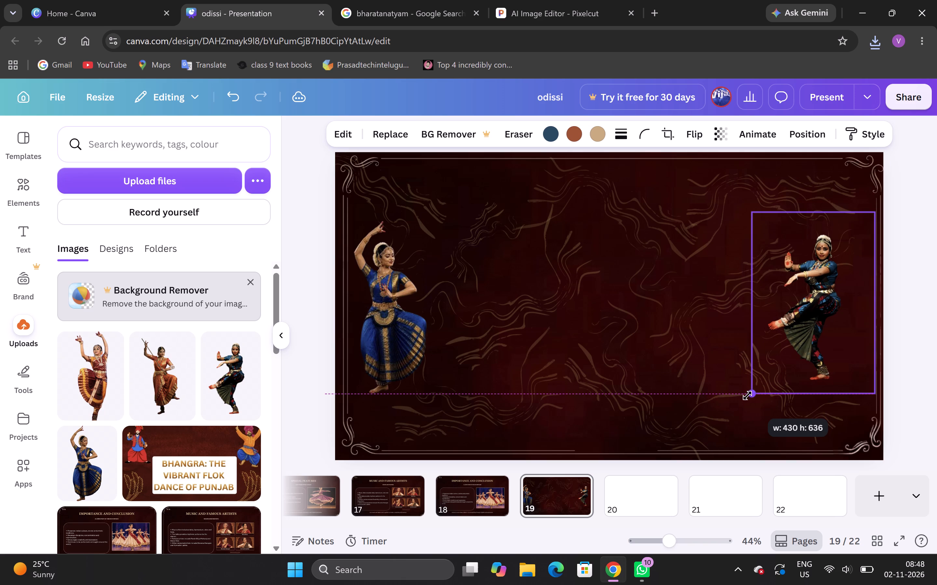
left_click_drag(747, 396, 746, 396)
left_click_drag(795, 354, 814, 351)
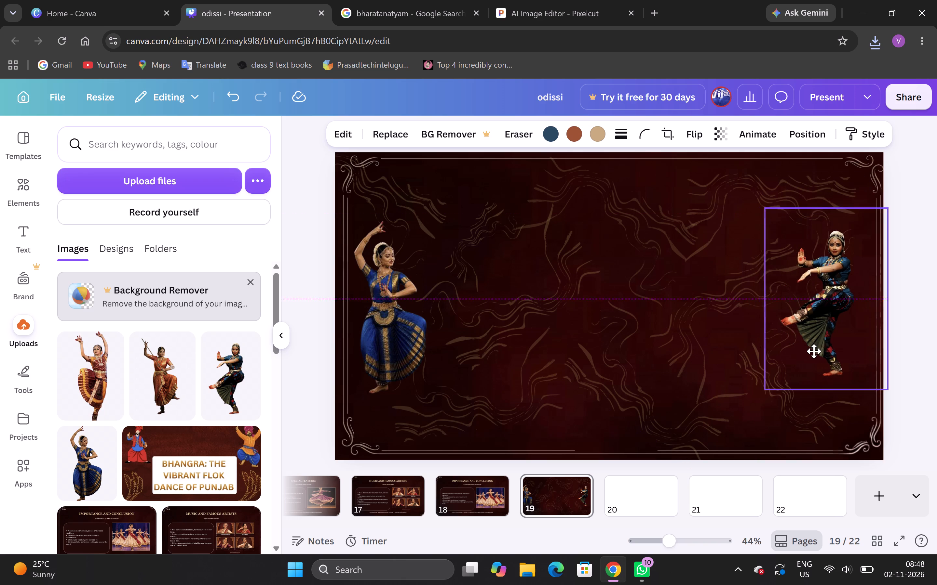
left_click_drag(814, 351, 822, 353)
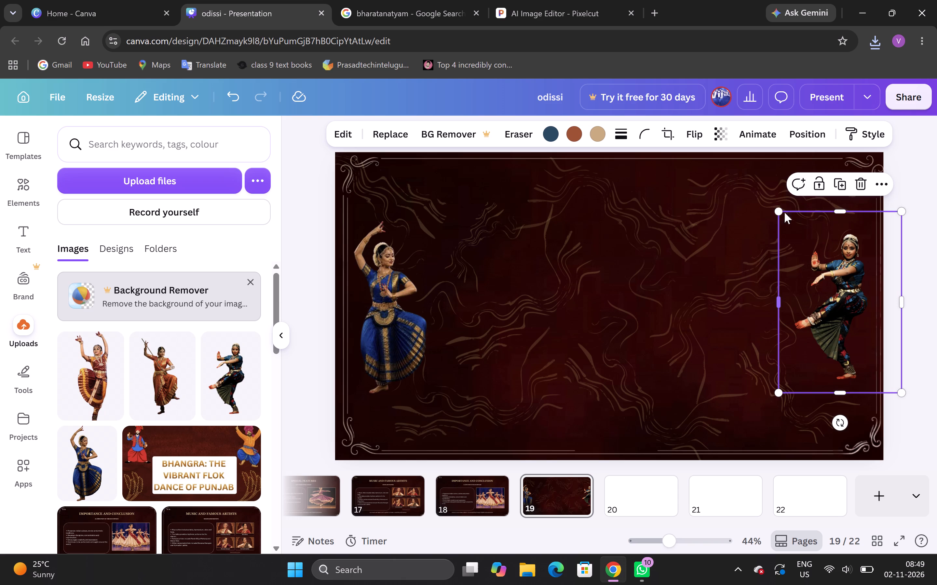
Enlarge the bhar 2 dancer slightly to about 440 wide and lower it to line up with the dancer opposite.
left_click_drag(780, 214, 775, 213)
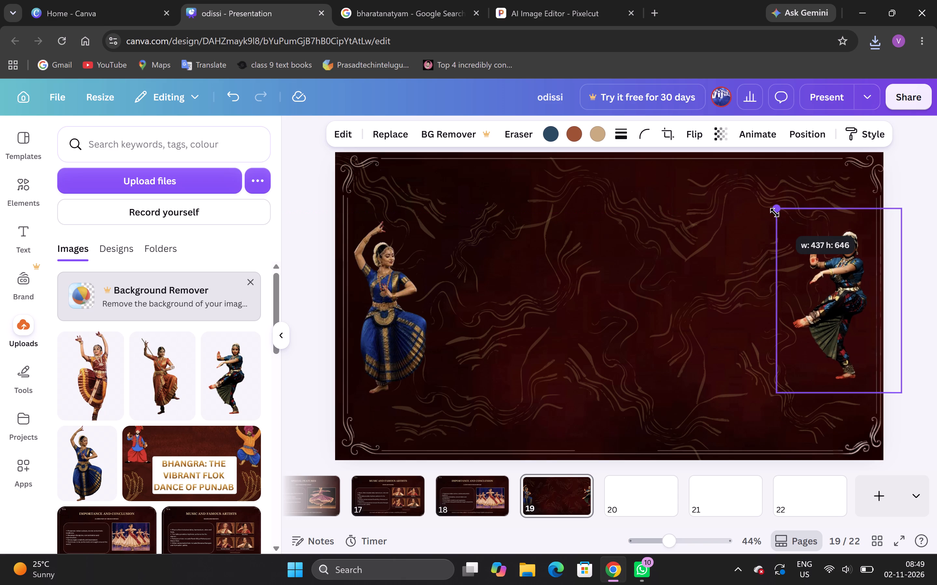
left_click_drag(775, 213, 774, 212)
left_click(911, 184)
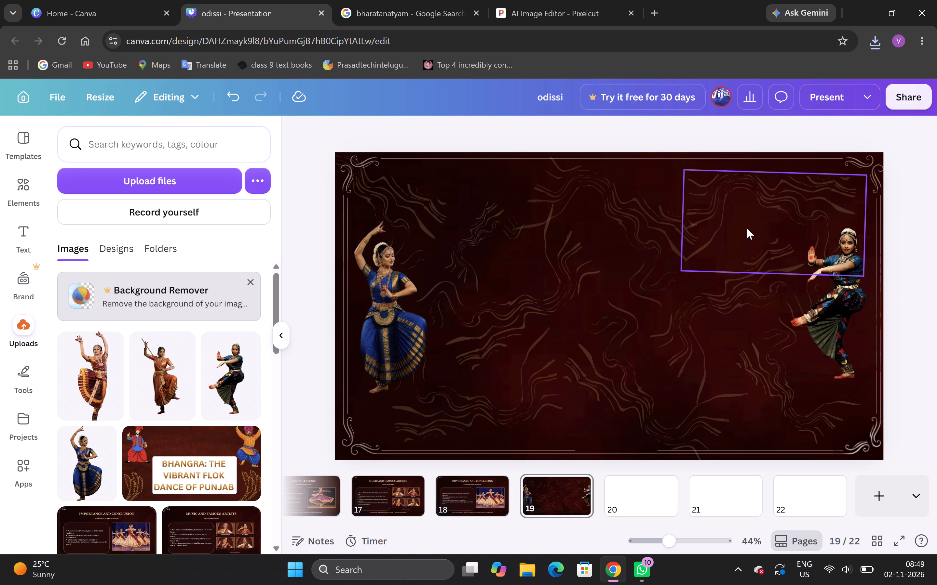
left_click_drag(835, 273, 834, 280)
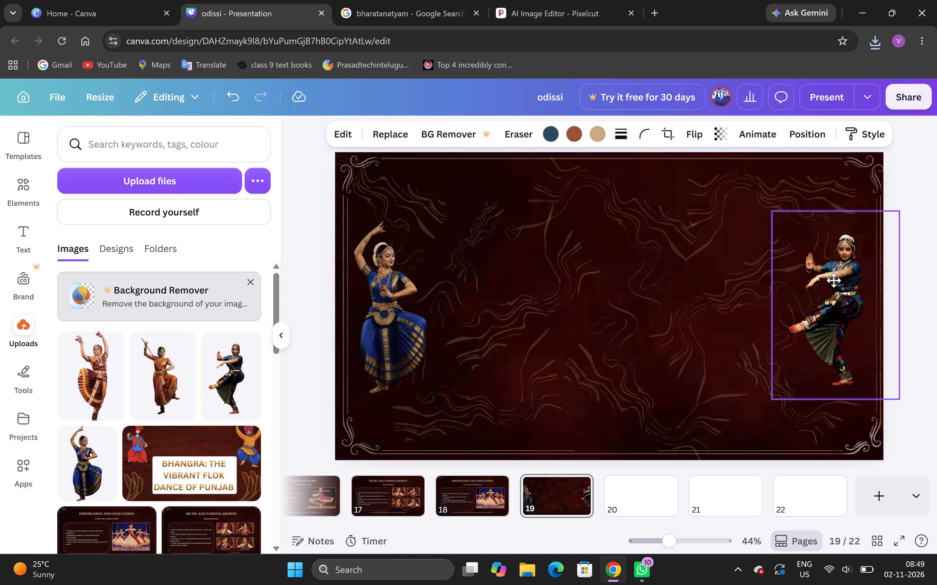
left_click_drag(834, 280, 833, 283)
left_click(916, 224)
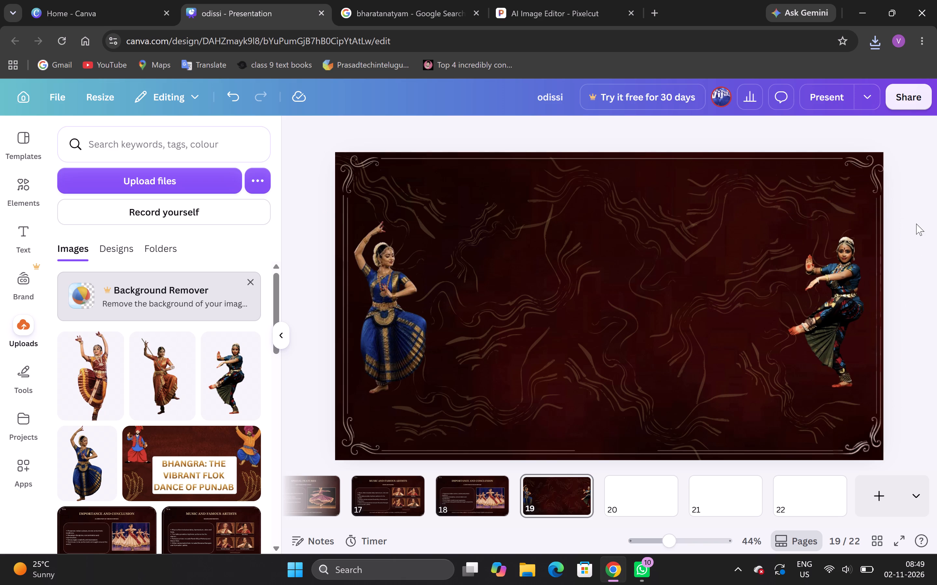
Duplicate page 19 with its two dancers and open the copy, page 20.
key("ctrl+d")
left_click(722, 288)
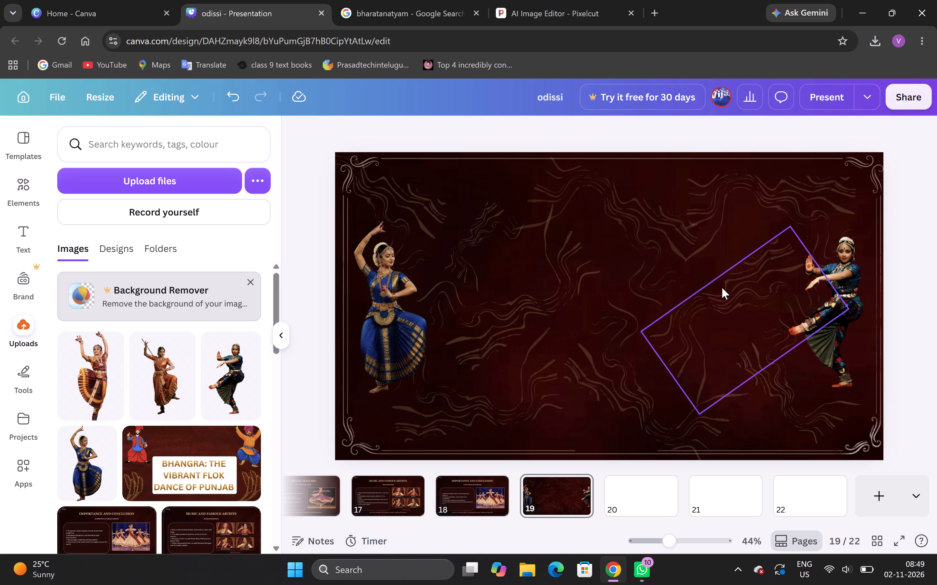
left_click(763, 456)
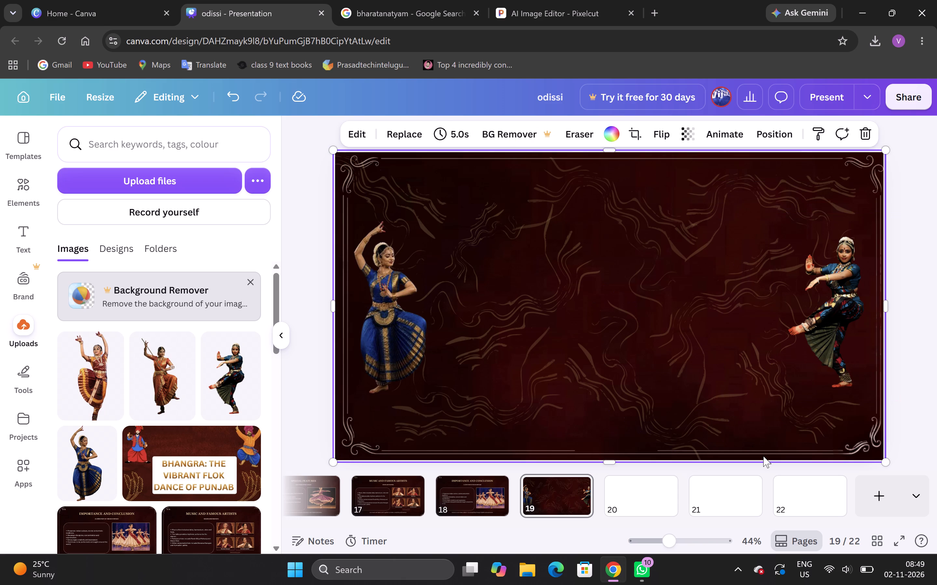
left_click(579, 497)
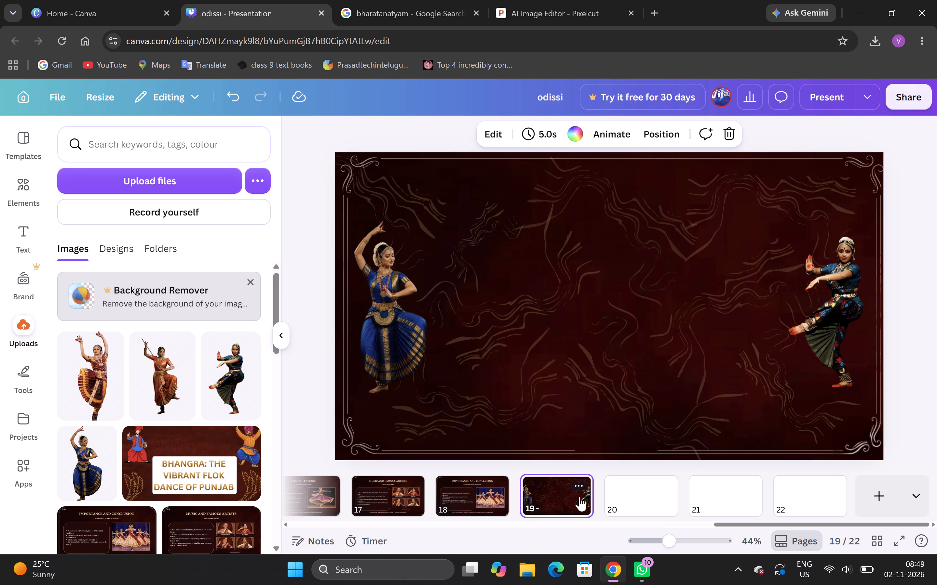
key("ctrl+d")
left_click(649, 491)
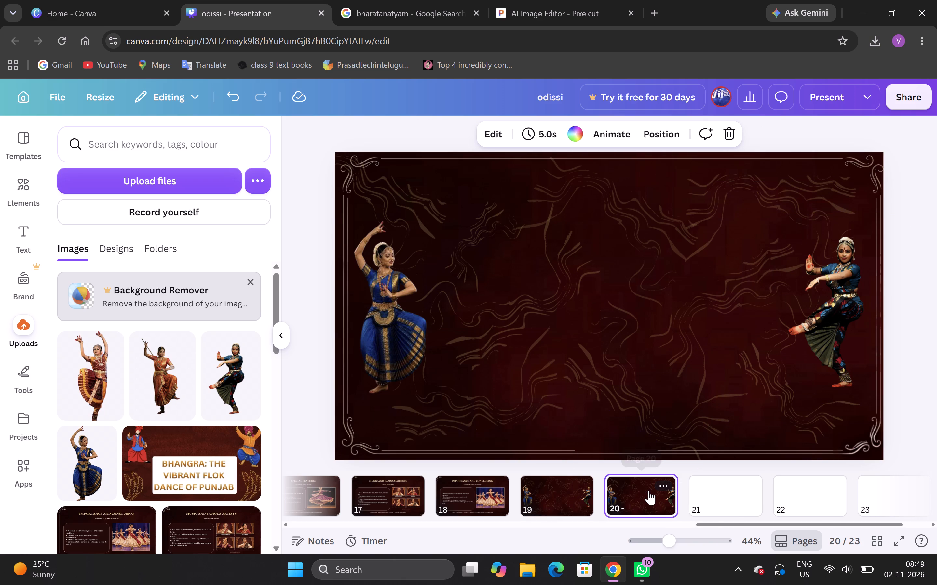
Delete both dancer cutouts from page 20, leaving only the decorated background.
left_click(362, 350)
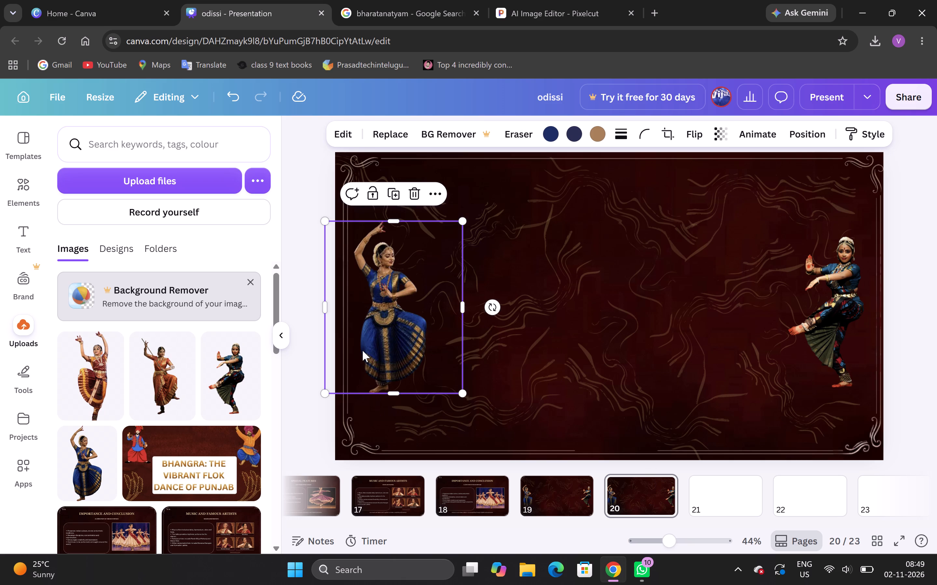
key("Delete")
left_click(837, 288)
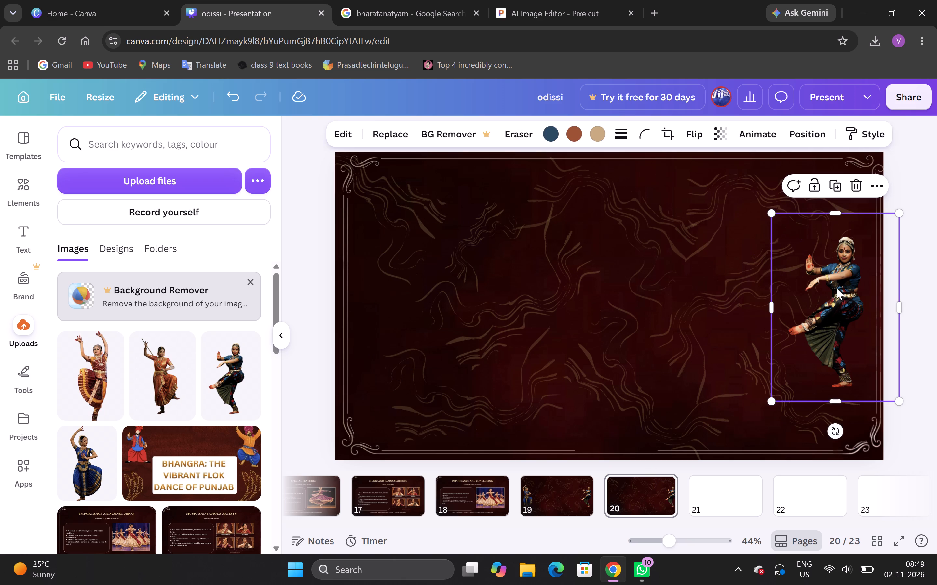
key("Delete")
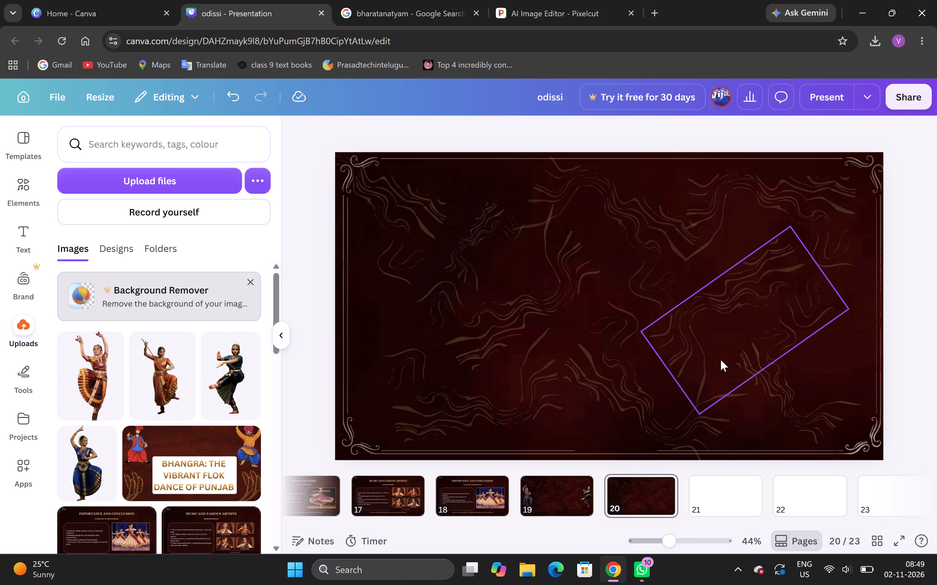
Duplicate the background-only page 20 twice and return to page 20.
key("ctrl+d")
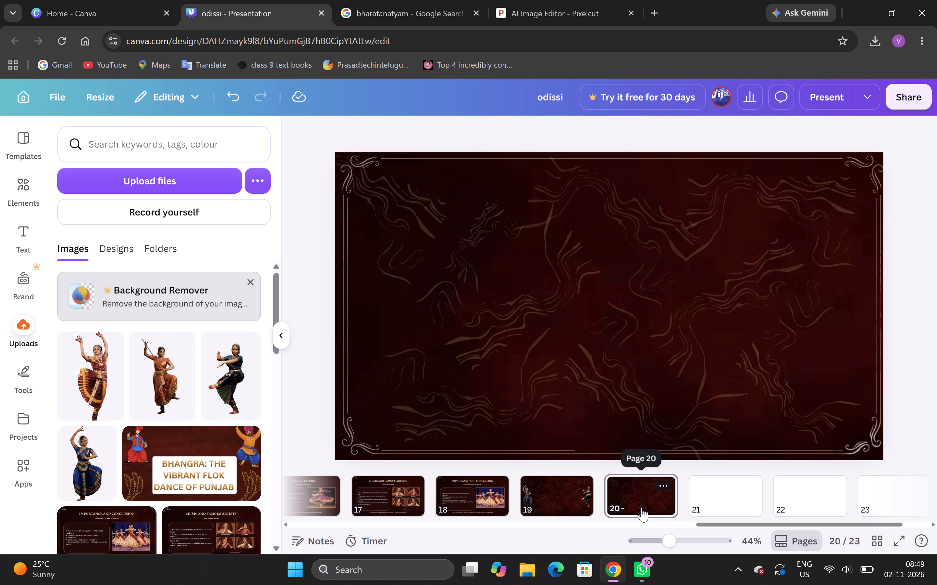
left_click(641, 508)
key("ctrl+d")
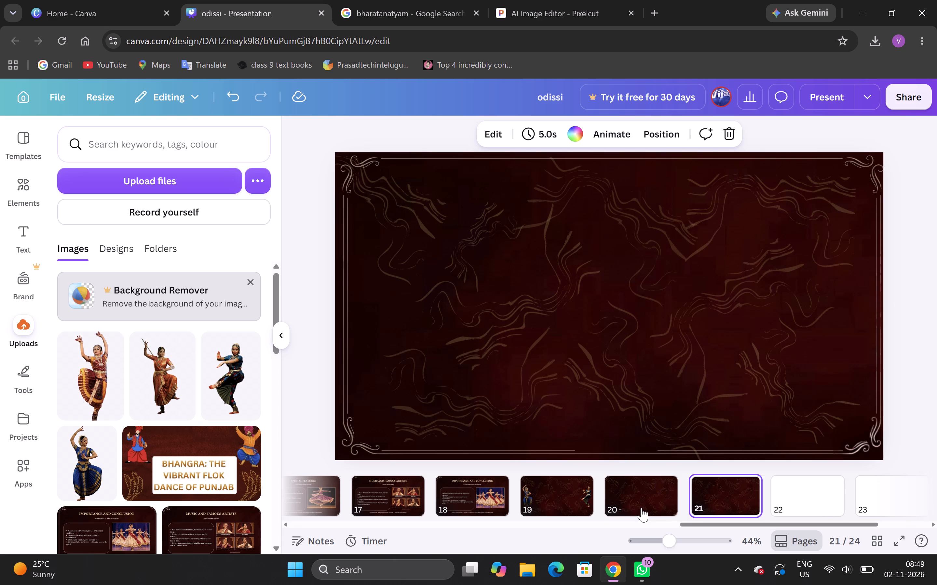
key("ctrl+d")
left_click(641, 508)
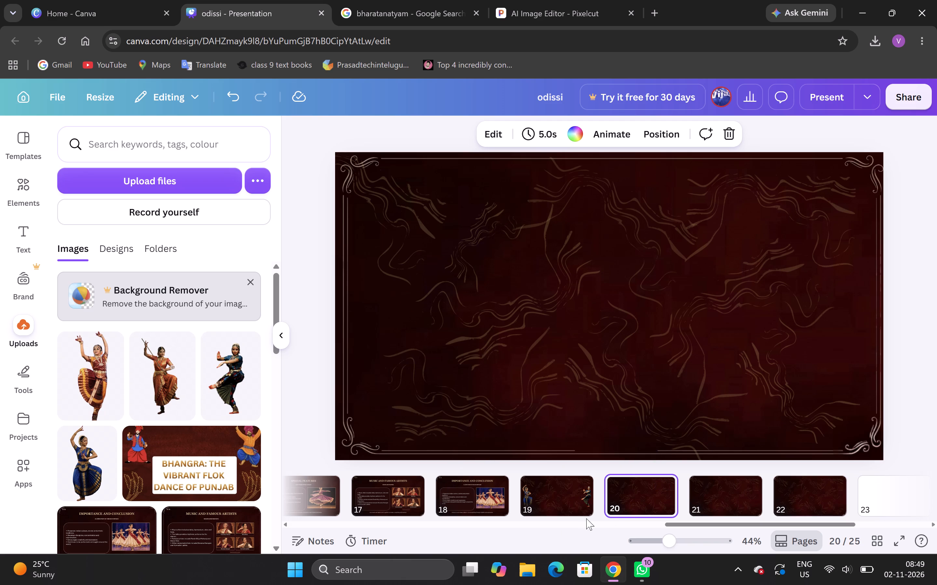
Add the orange-costumed dancer cutout holding a raised arm to page 20 and place it along the slide's left edge.
left_click(156, 362)
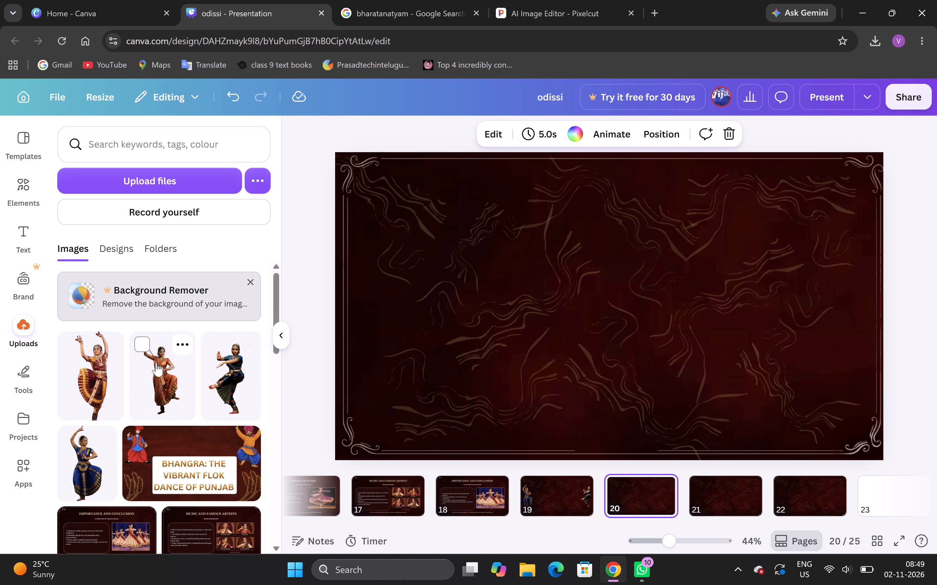
left_click_drag(617, 310, 378, 294)
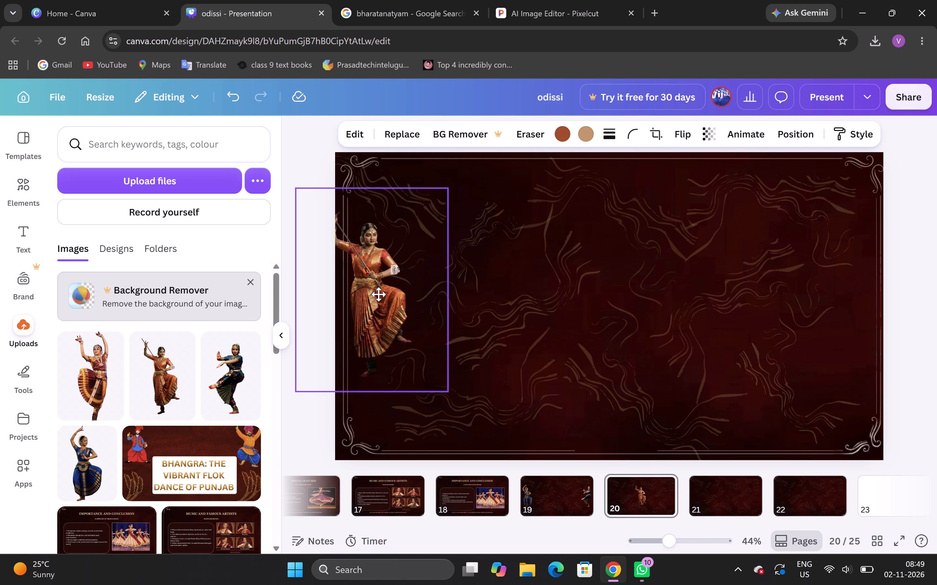
left_click_drag(378, 294, 414, 321)
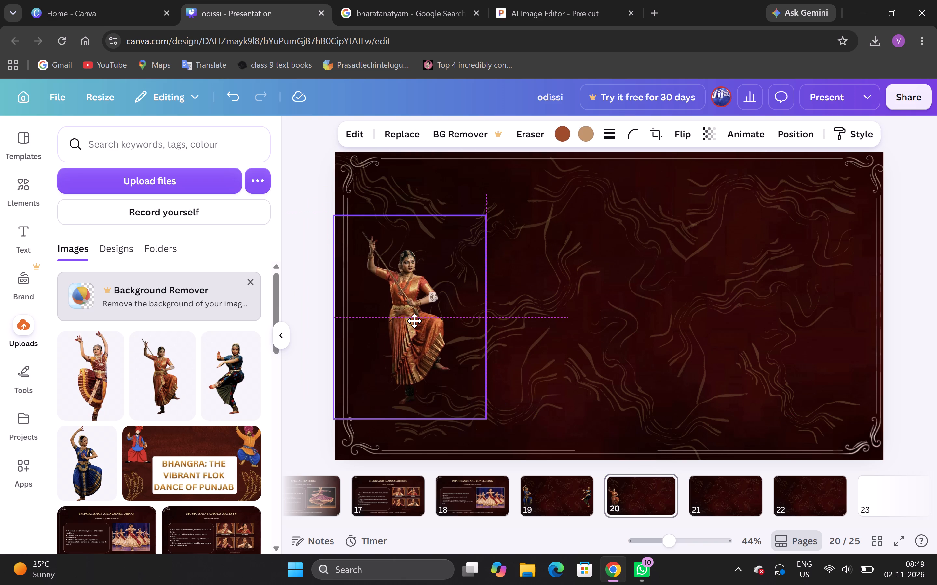
left_click_drag(414, 321, 413, 316)
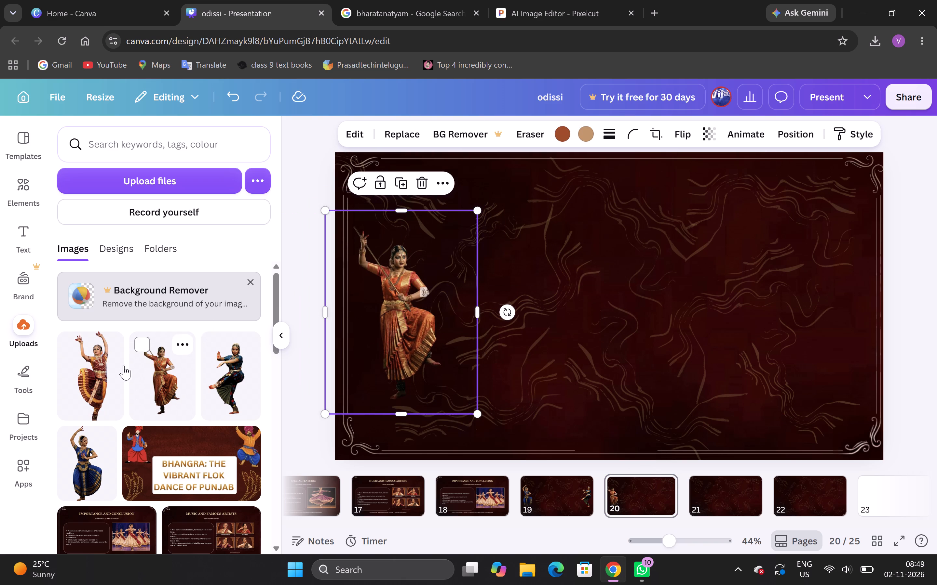
Add the dancer cutout with both arms raised to page 20 and place it along the slide's right edge, level with the other dancer.
left_click(105, 375)
left_click_drag(624, 290, 646, 294)
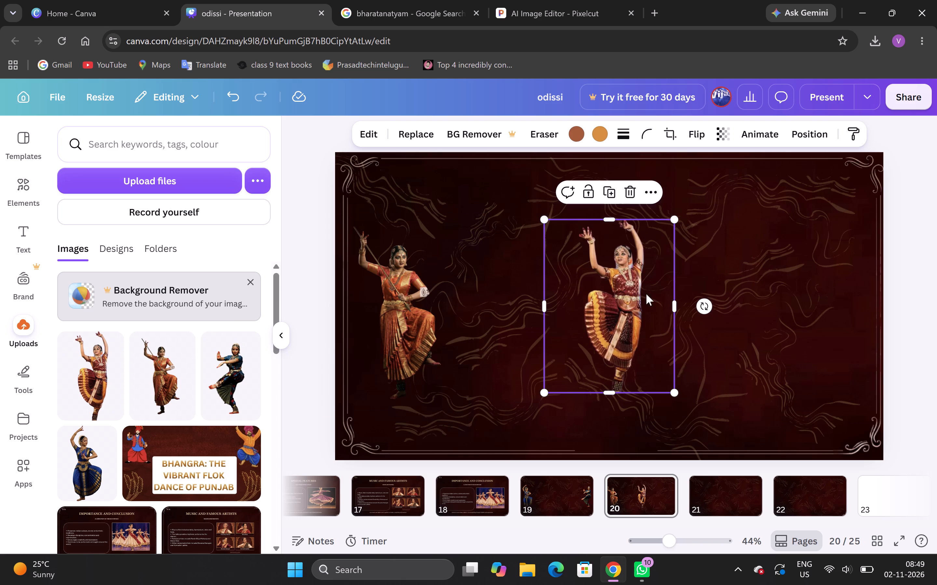
left_click_drag(646, 294, 845, 285)
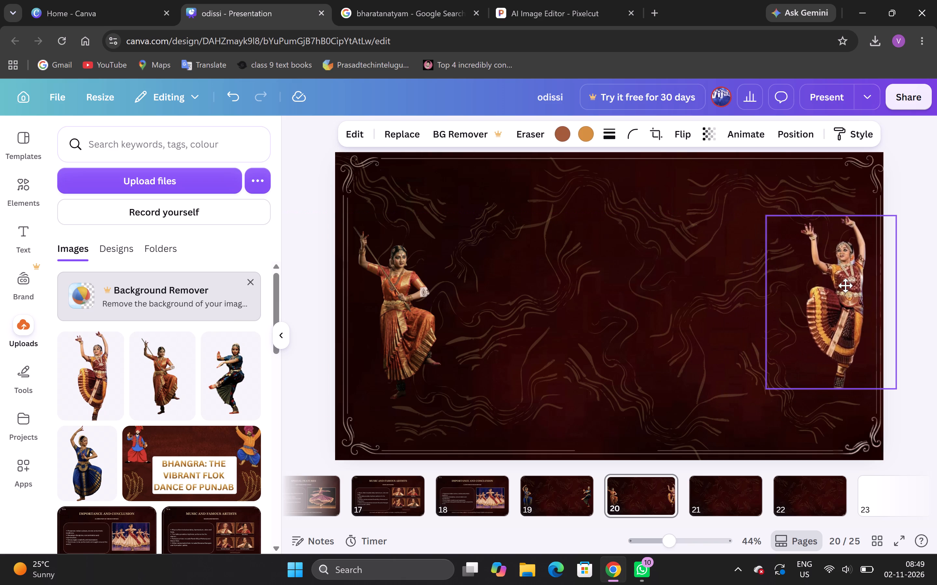
left_click_drag(845, 285, 849, 288)
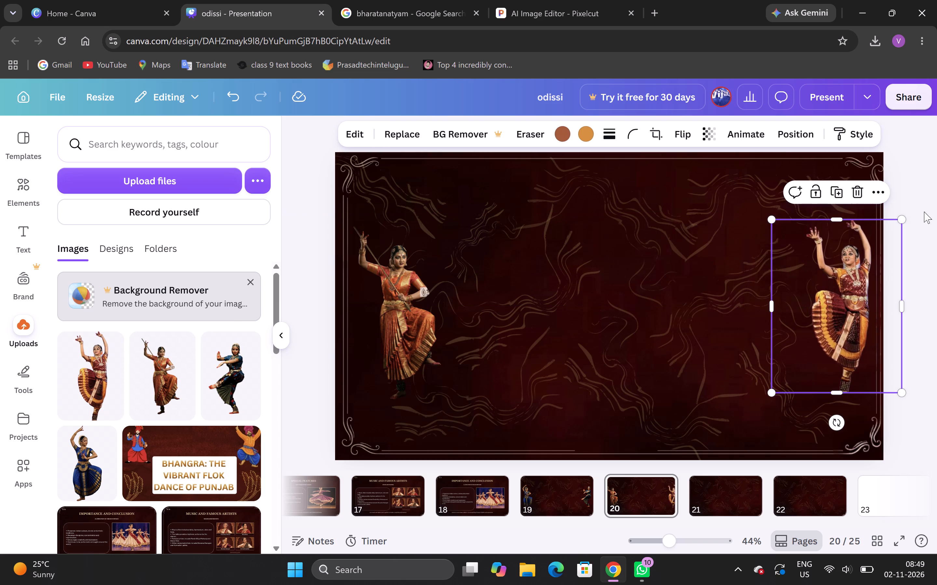
left_click(910, 216)
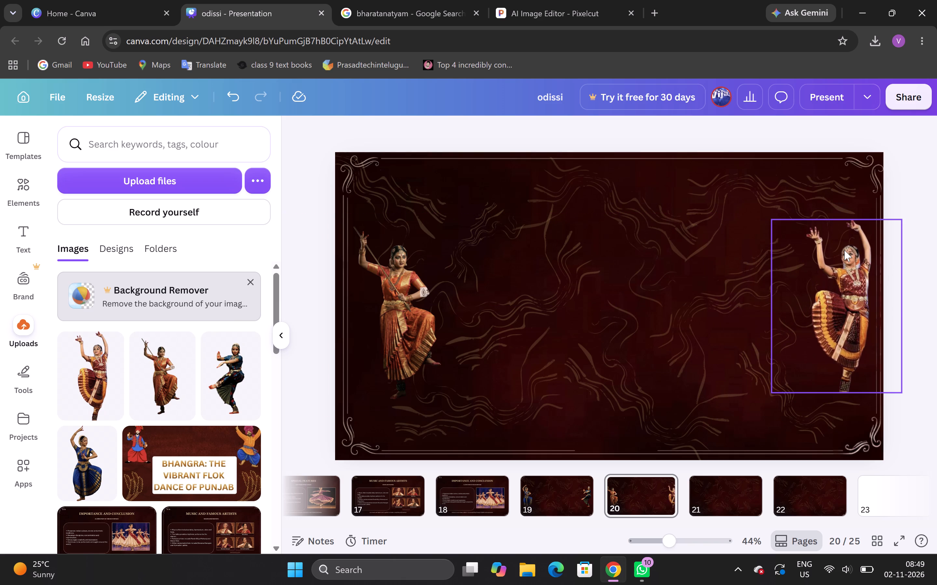
left_click(844, 250)
left_click_drag(844, 250, 838, 250)
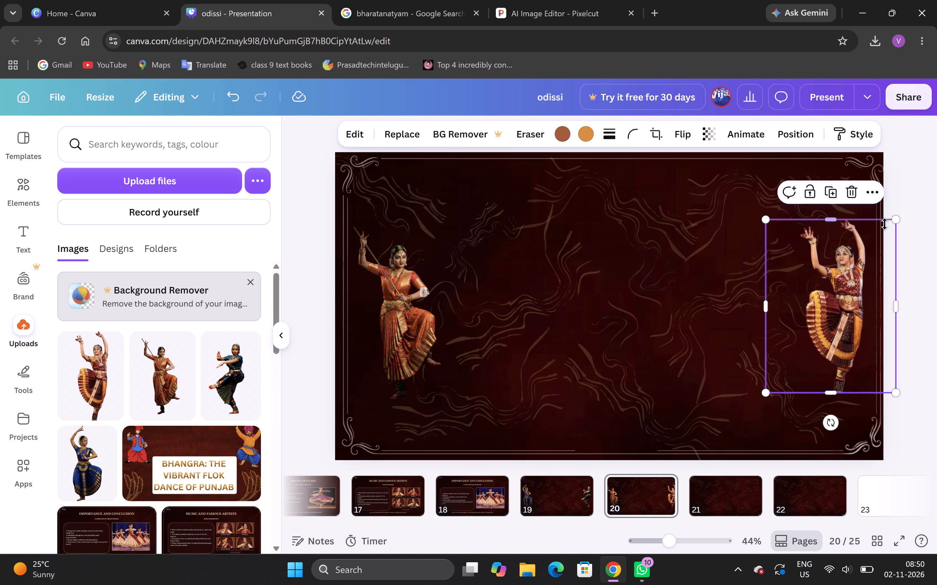
left_click(917, 184)
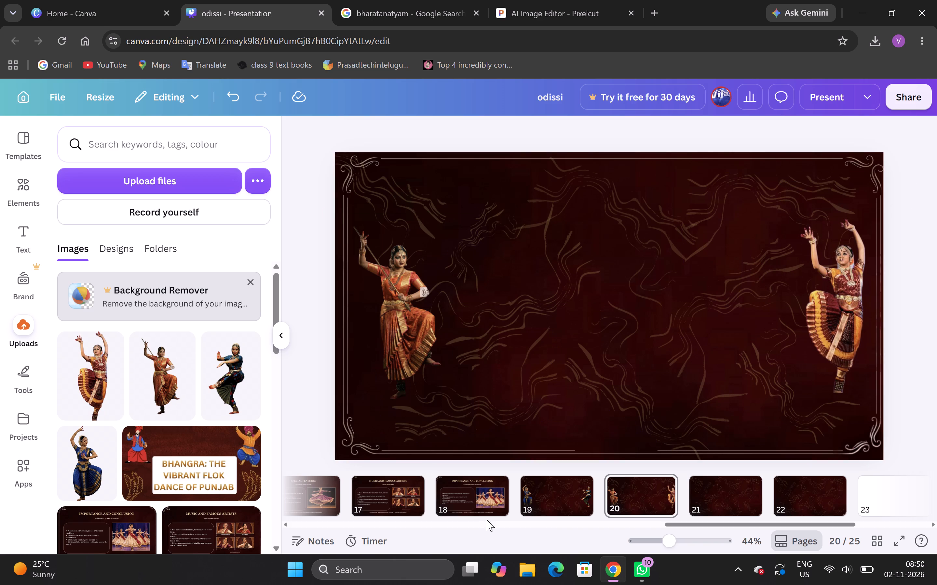
Look through the early Odissi, Kuchipudi and Lavani pages to check their content and order.
scroll(431, 496, "right", 7)
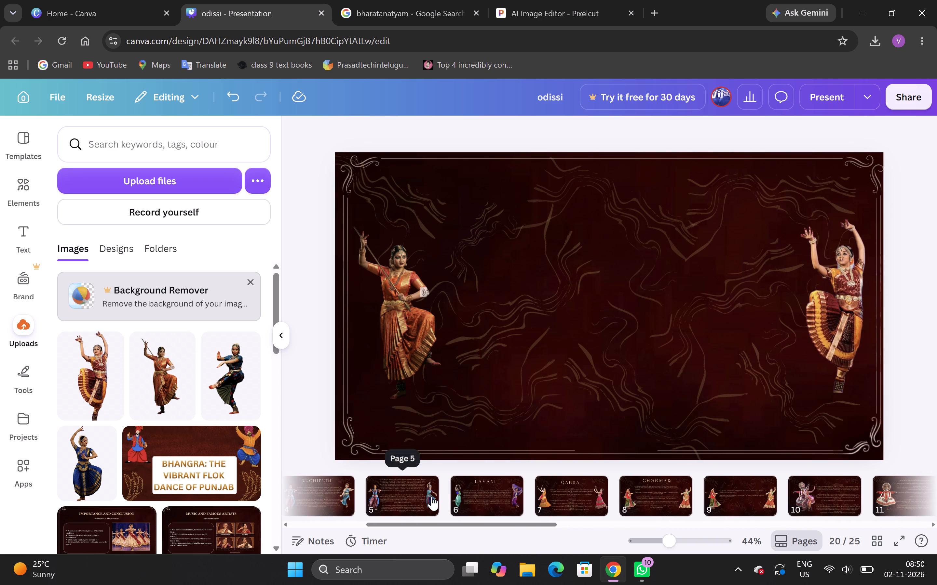
left_click(431, 496)
scroll(384, 495, "right", 1)
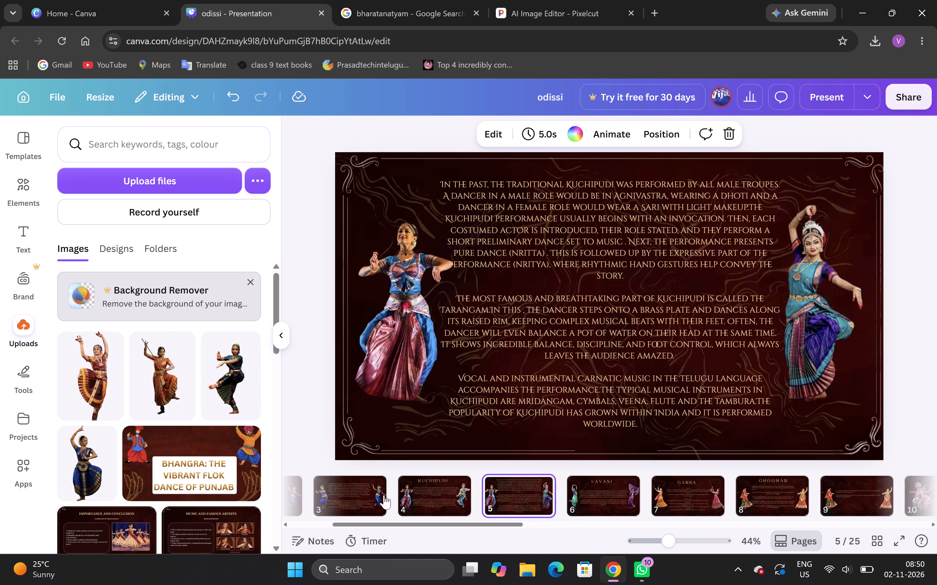
left_click(438, 494)
scroll(438, 494, "right", 2)
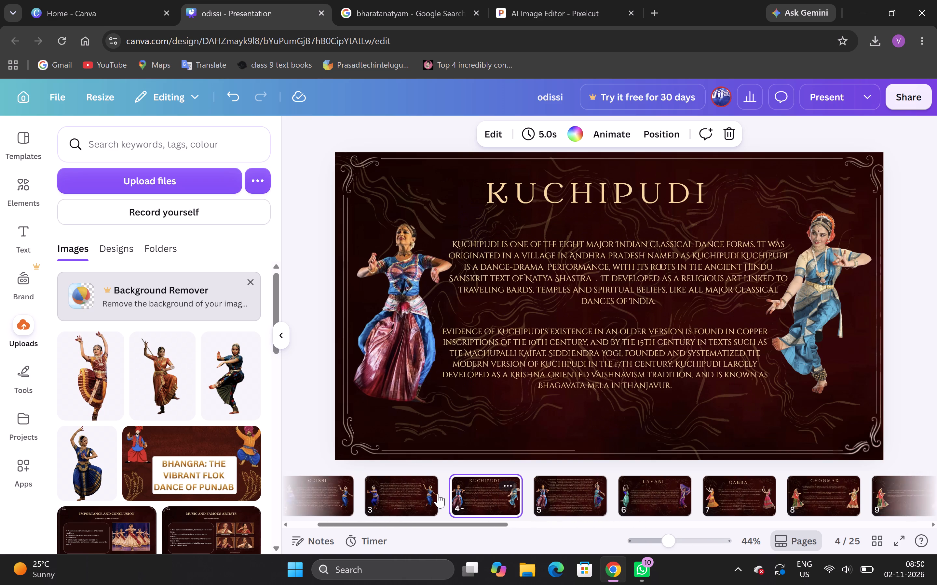
scroll(438, 494, "right", 4)
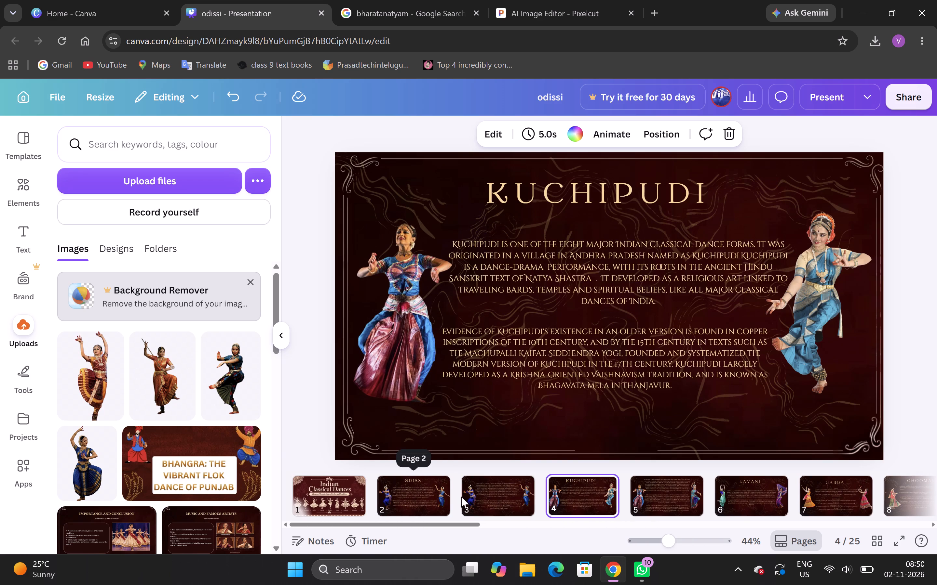
left_click(489, 501)
left_click(416, 498)
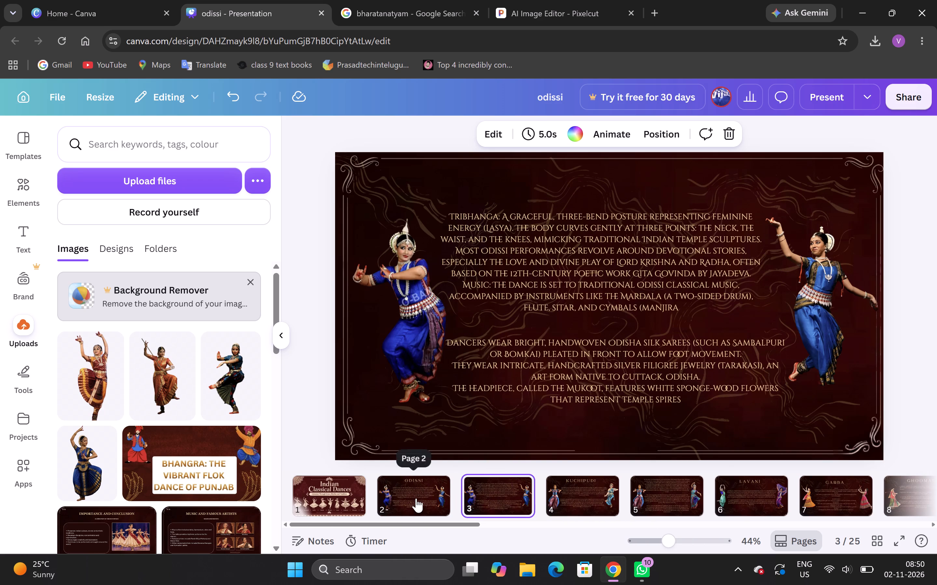
left_click(484, 508)
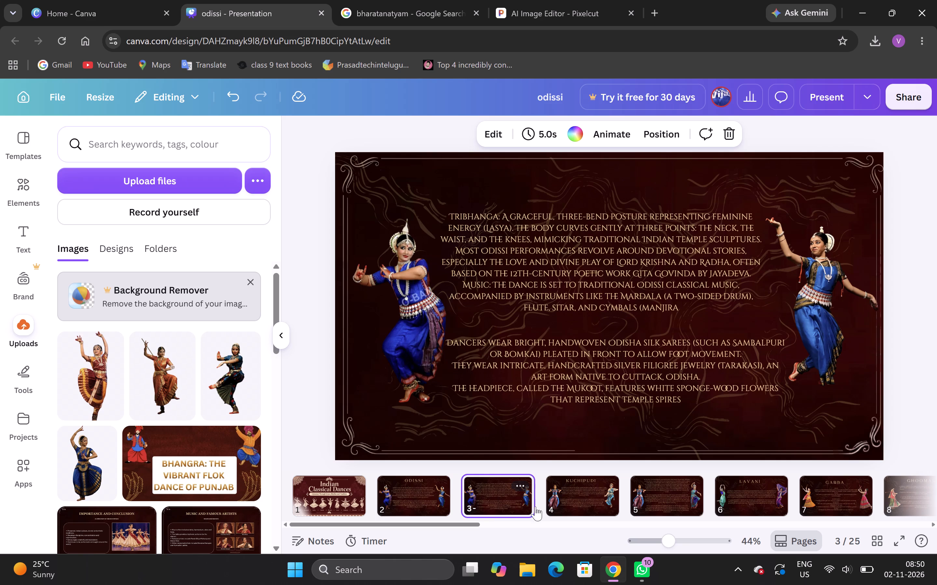
left_click(567, 505)
left_click(642, 500)
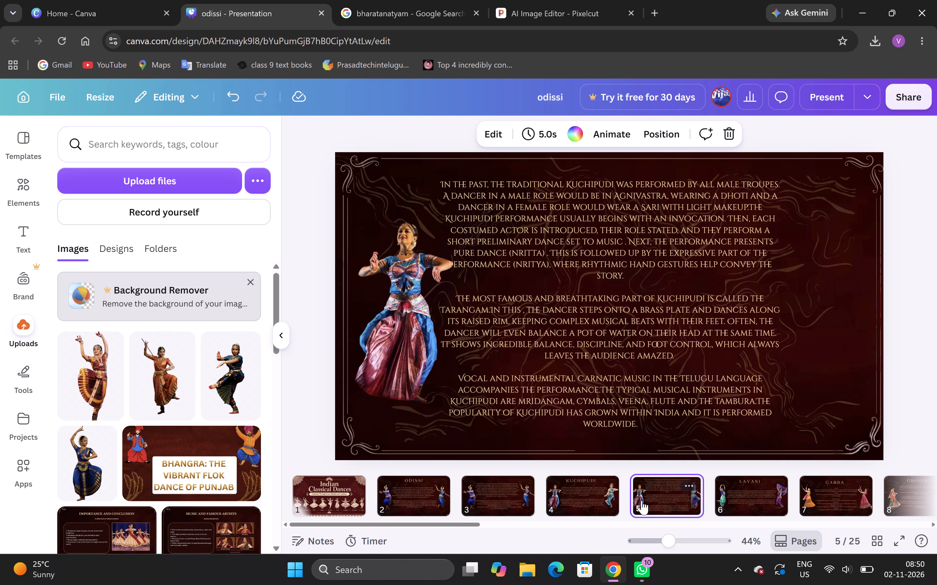
scroll(642, 500, "left", 1)
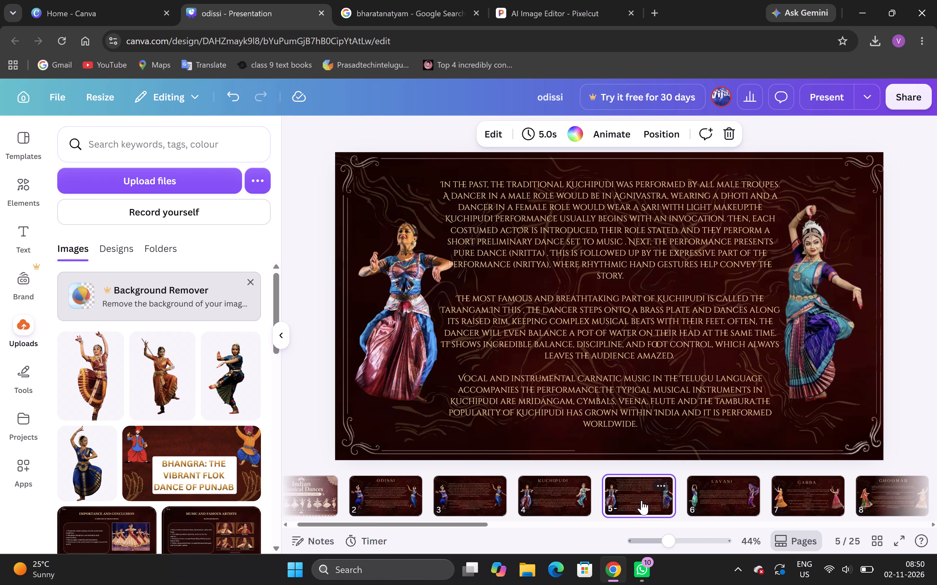
scroll(642, 500, "left", 1)
left_click(642, 500)
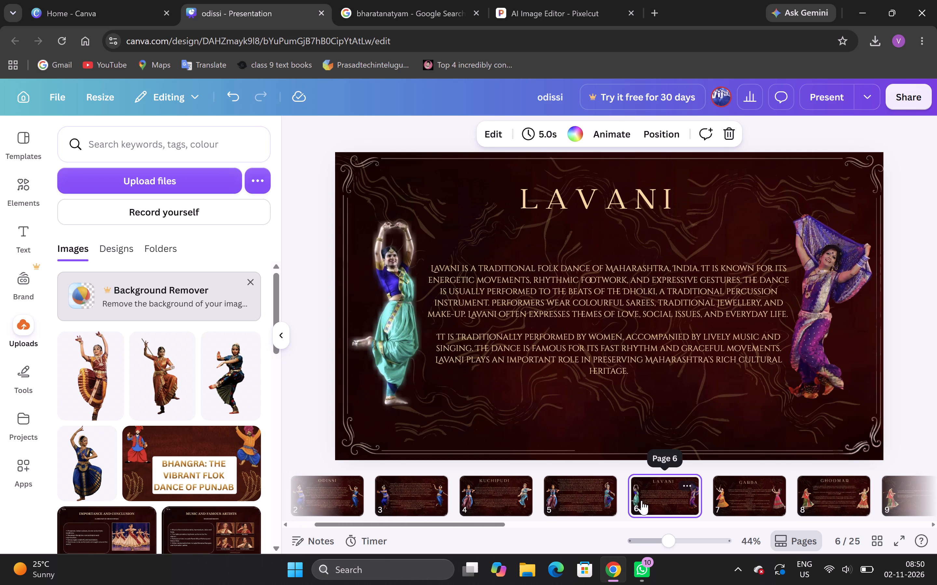
left_click_drag(663, 501, 650, 501)
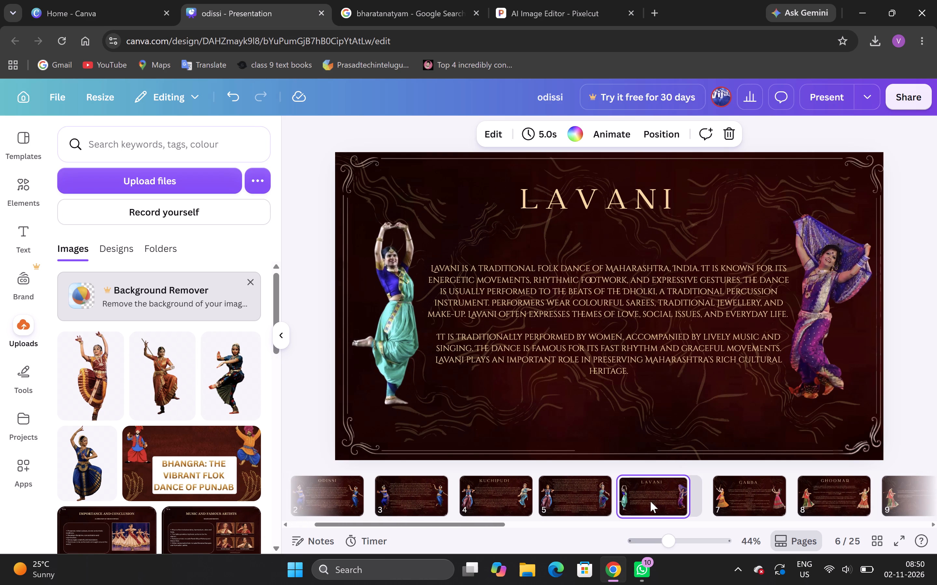
Move the Garba page from position 7 to position 4, directly after the second Odissi page.
left_click(721, 506)
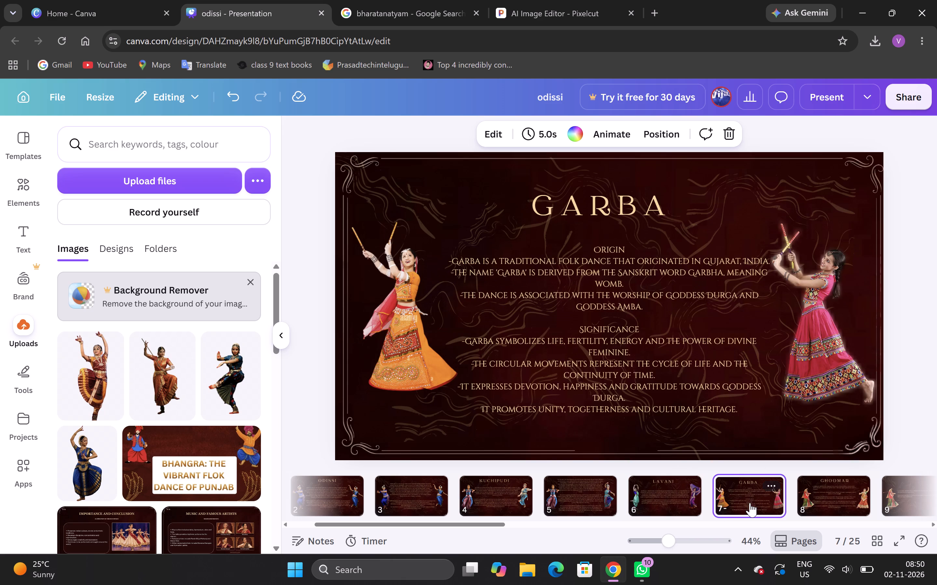
left_click_drag(750, 503, 611, 492)
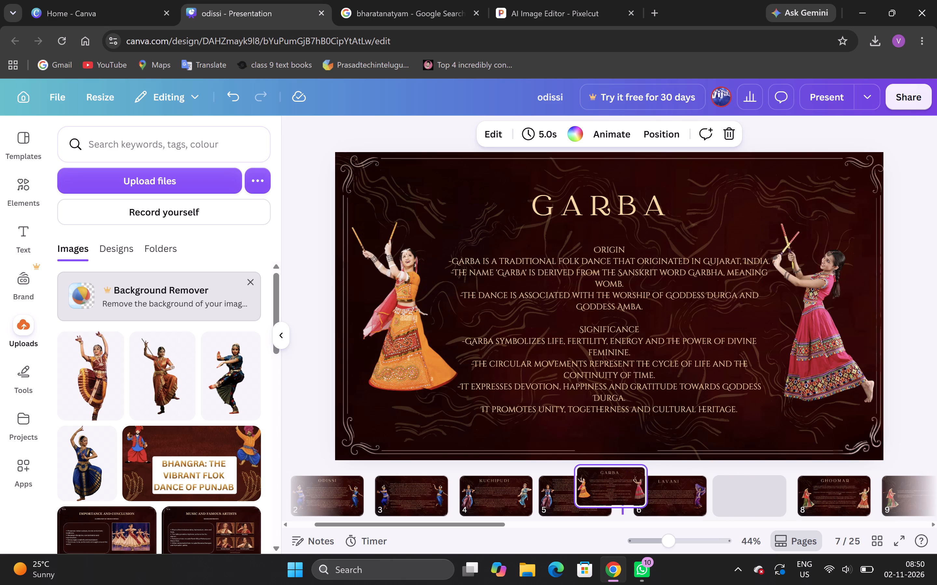
left_click_drag(611, 492, 476, 504)
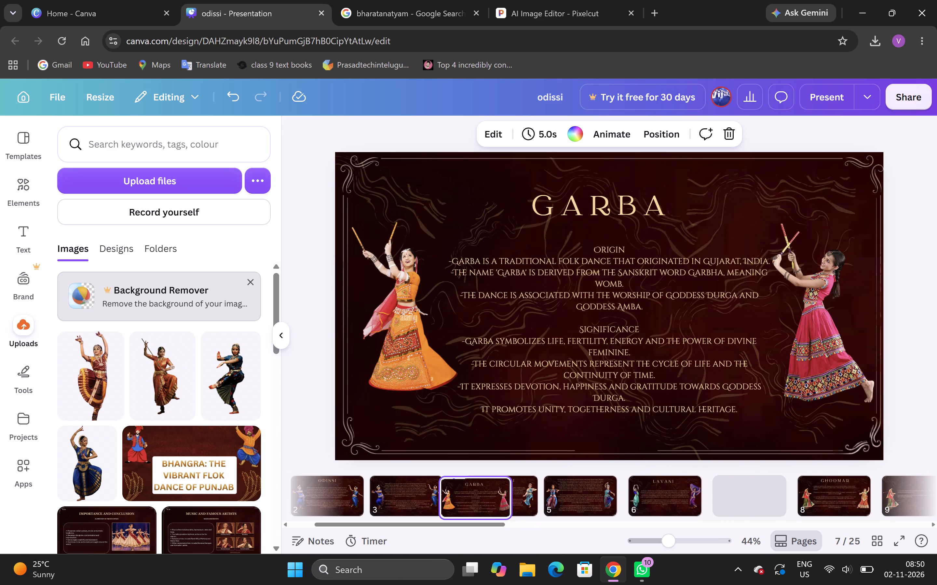
left_click_drag(476, 504, 439, 501)
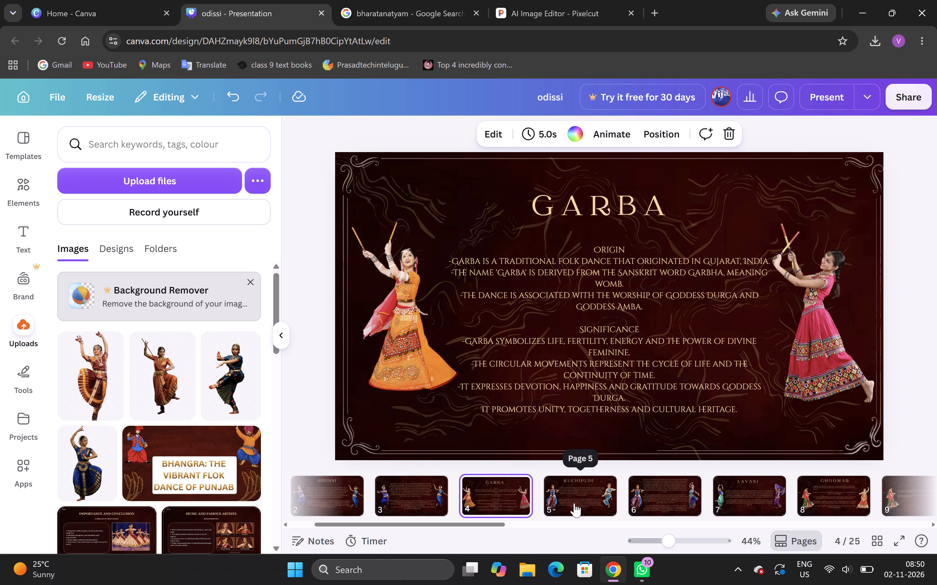
Move the Ghoomar page from position 8 to position 5, directly after the Garba page.
scroll(574, 503, "left", 2)
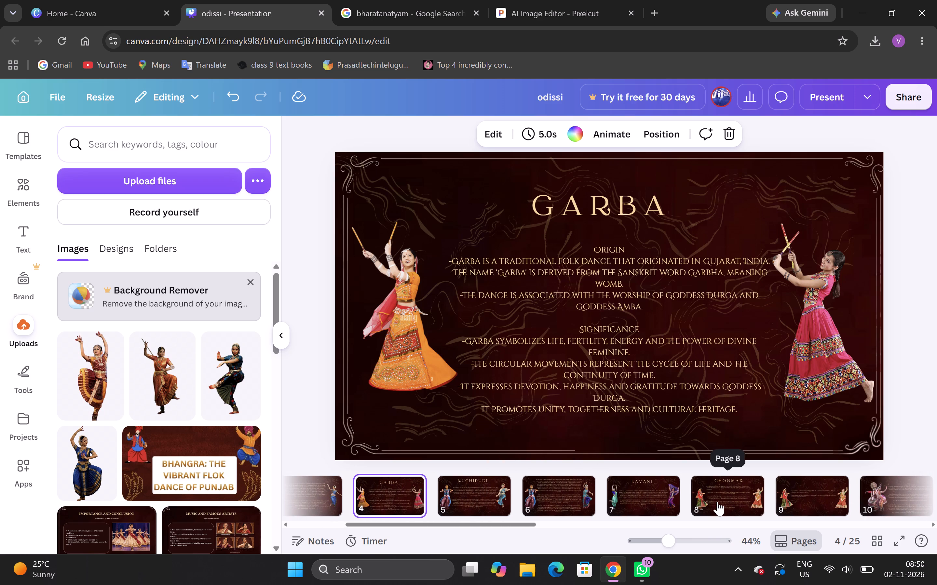
left_click(717, 501)
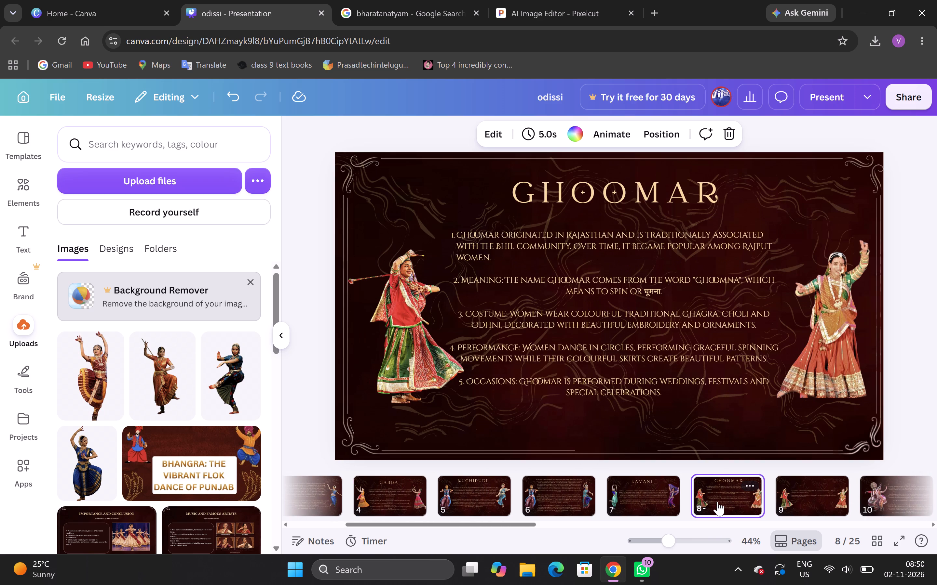
left_click_drag(717, 501, 433, 502)
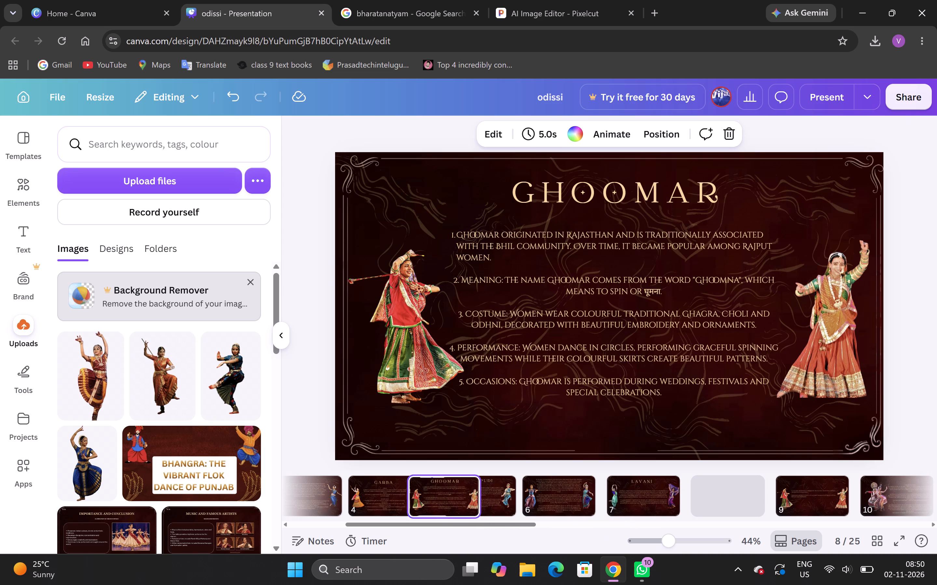
left_click_drag(433, 502, 433, 502)
Move the Kathak introduction page from position 13 to position 6, directly after the Ghoomar page.
left_click(572, 506)
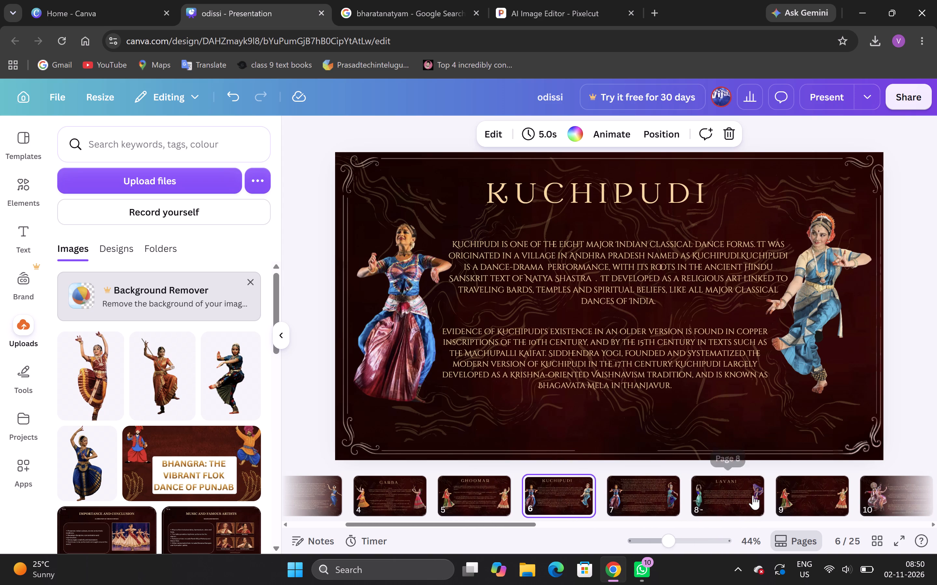
left_click(753, 495)
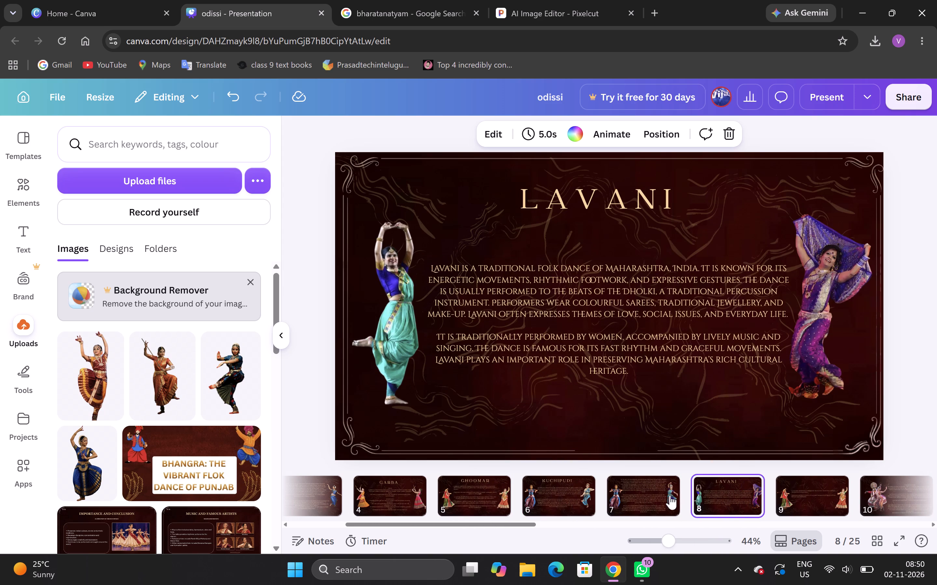
scroll(468, 515, "left", 3)
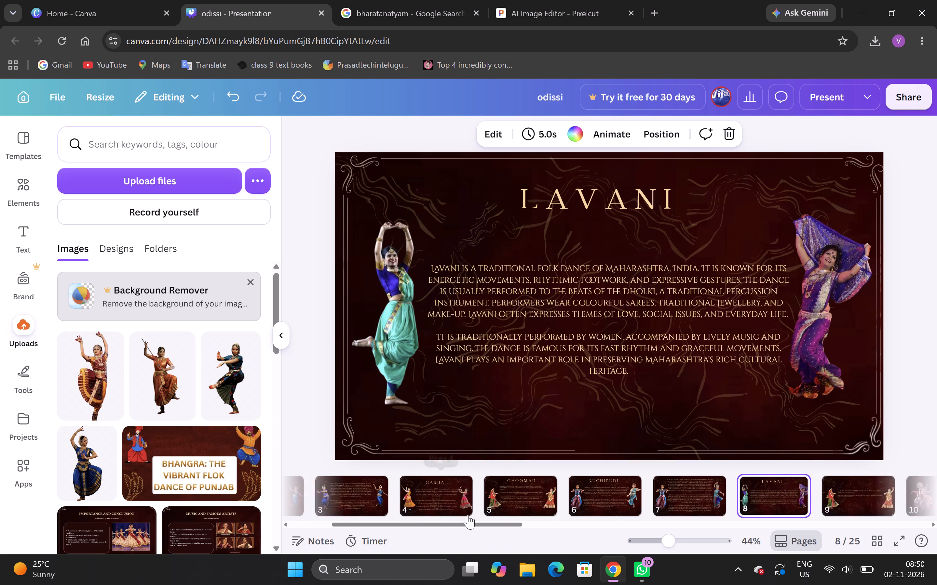
scroll(468, 515, "left", 3)
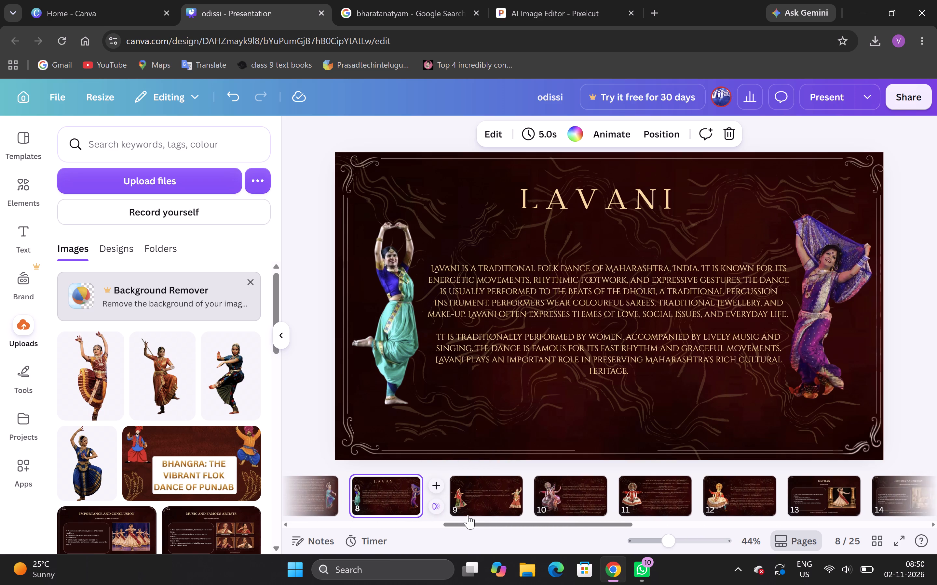
scroll(468, 515, "left", 3)
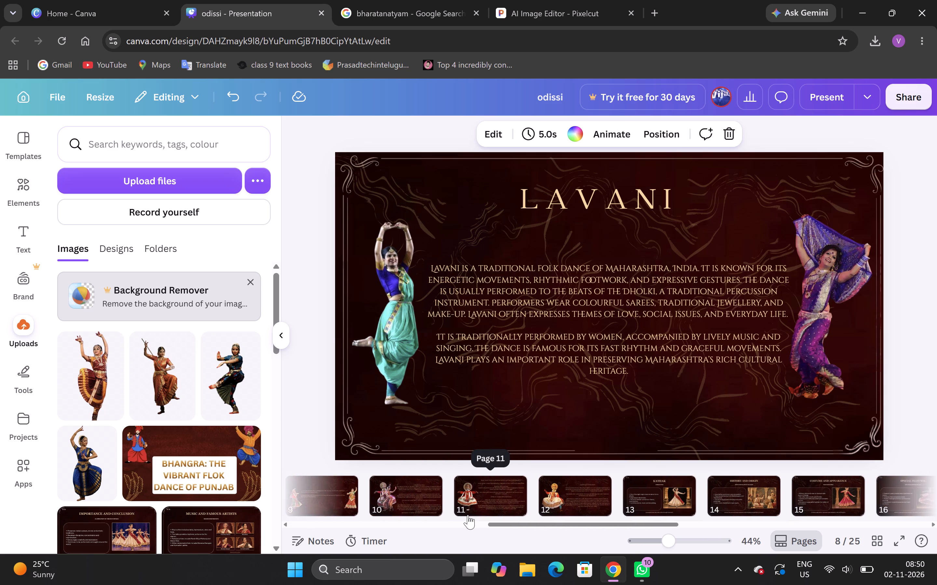
scroll(468, 515, "left", 1)
left_click(612, 501)
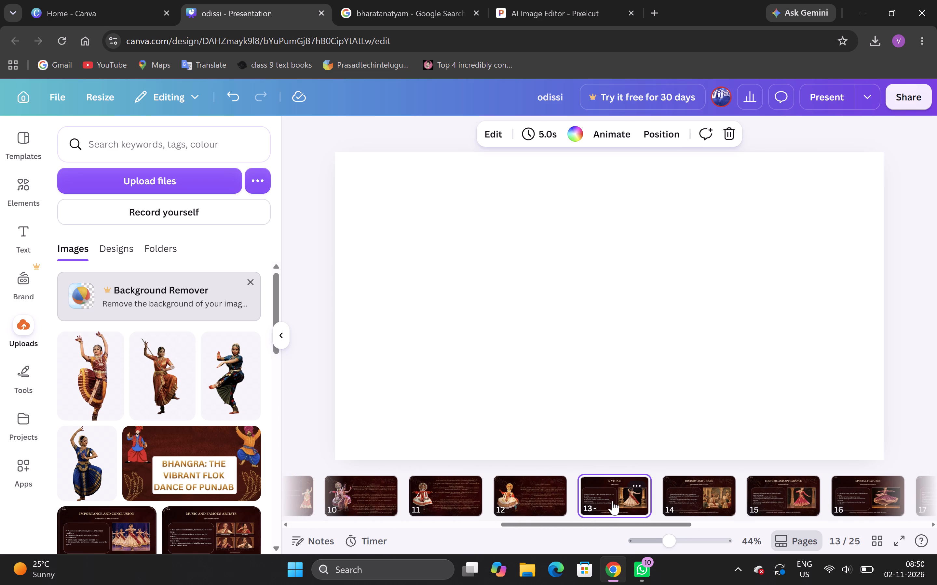
left_click_drag(606, 500, 591, 506)
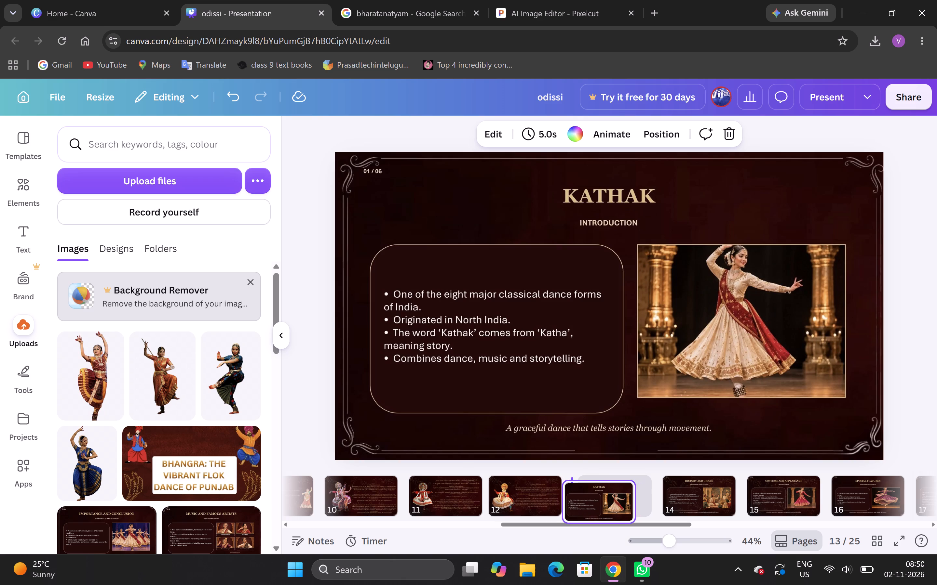
left_click_drag(591, 506, 419, 507)
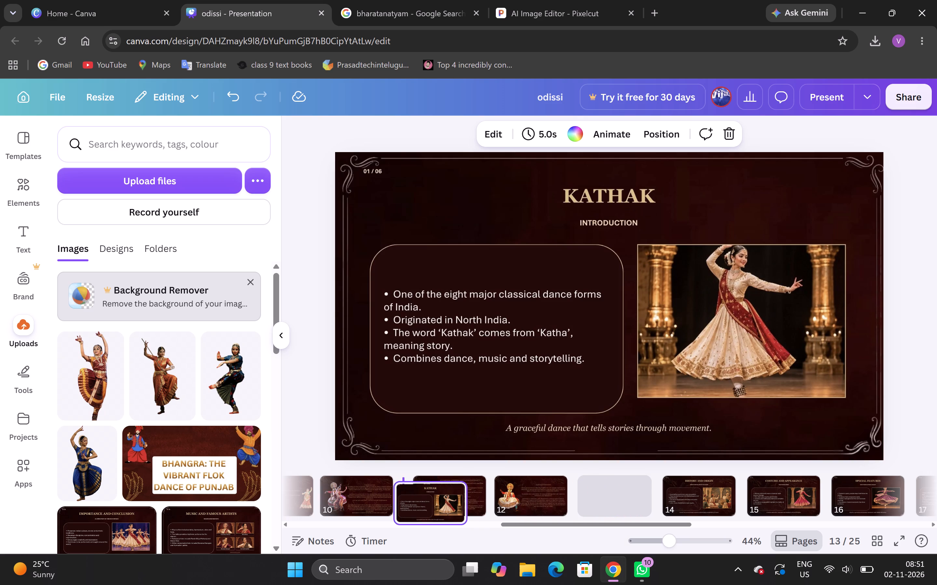
left_click_drag(419, 507, 446, 518)
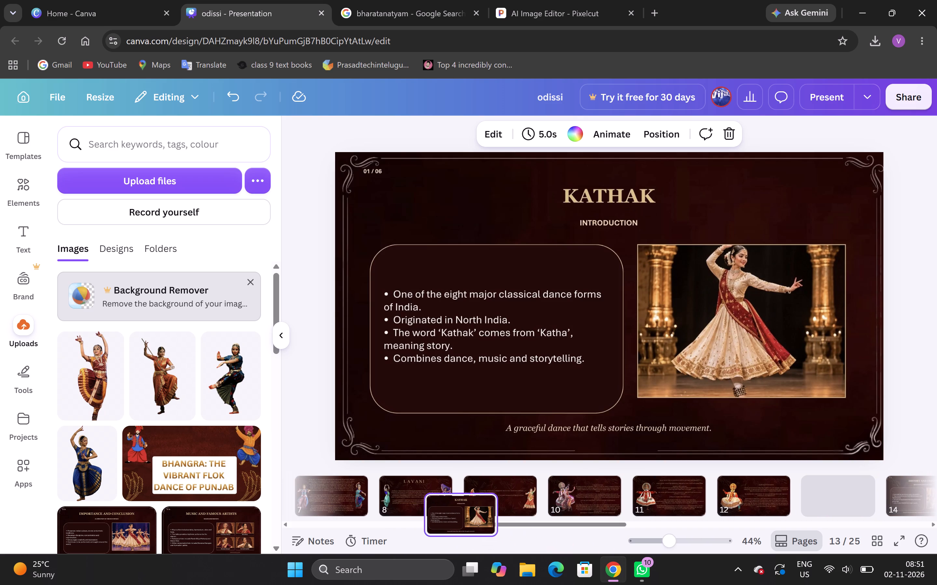
left_click_drag(446, 518, 335, 515)
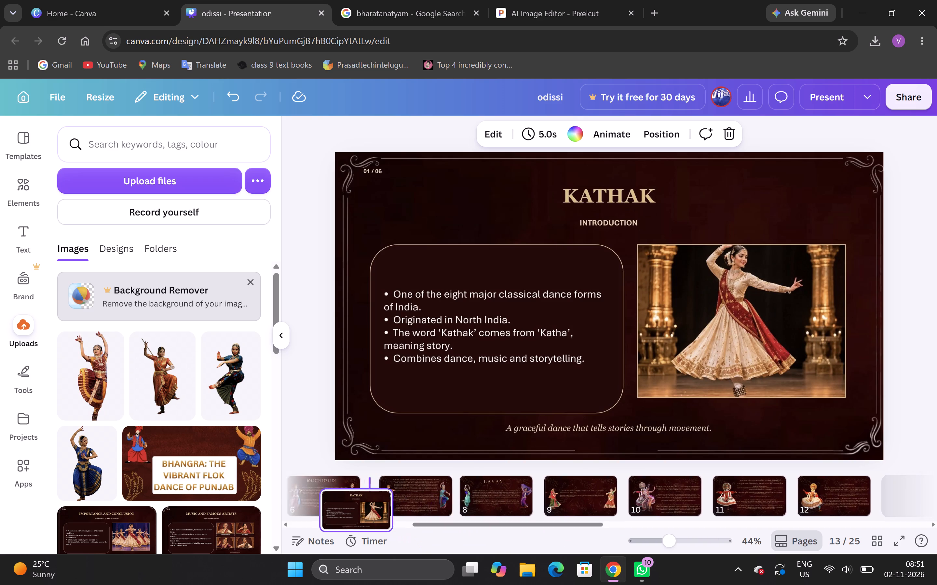
left_click_drag(335, 515, 462, 509)
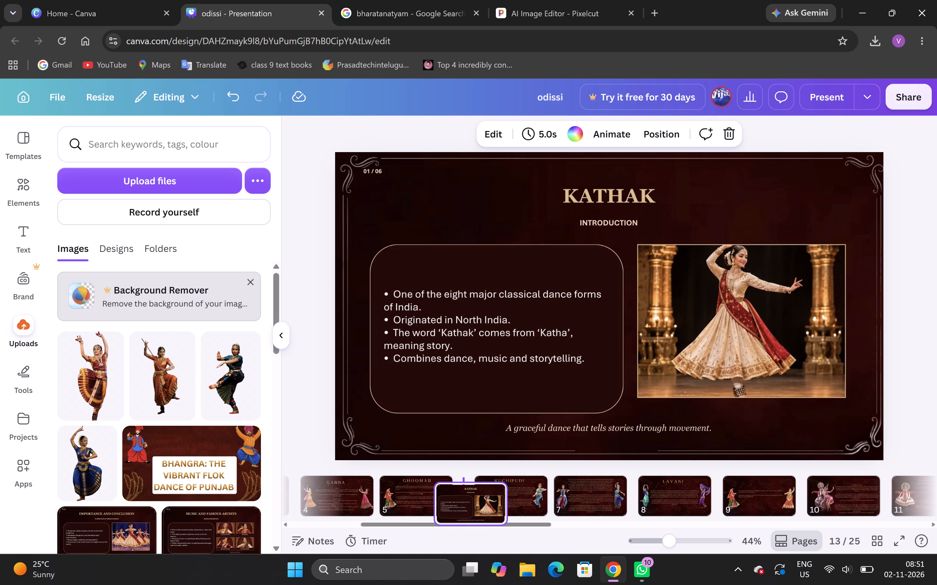
left_click_drag(462, 509, 460, 502)
Move the Kathak History and Origin page from position 14 to position 7, directly after the Kathak introduction page.
scroll(590, 487, "left", 1)
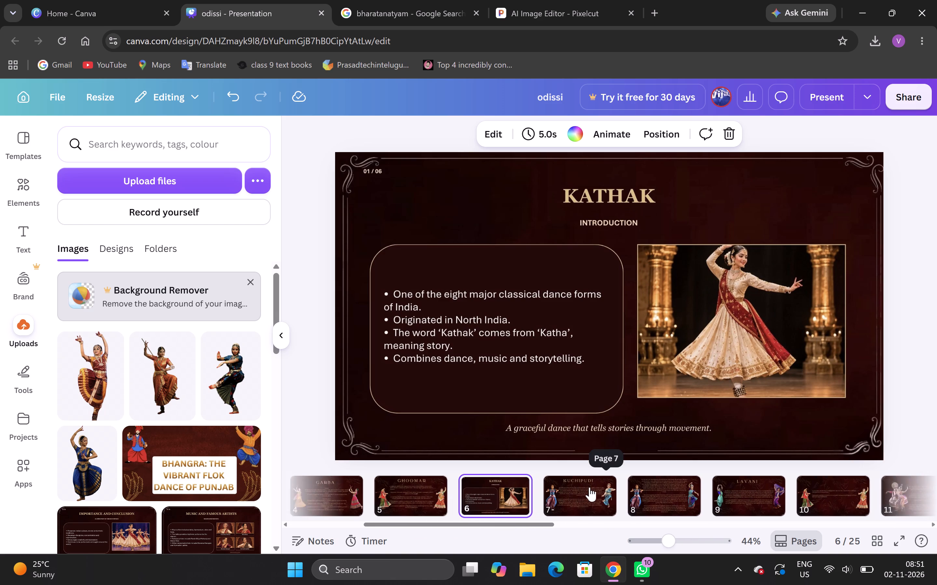
scroll(590, 487, "left", 2)
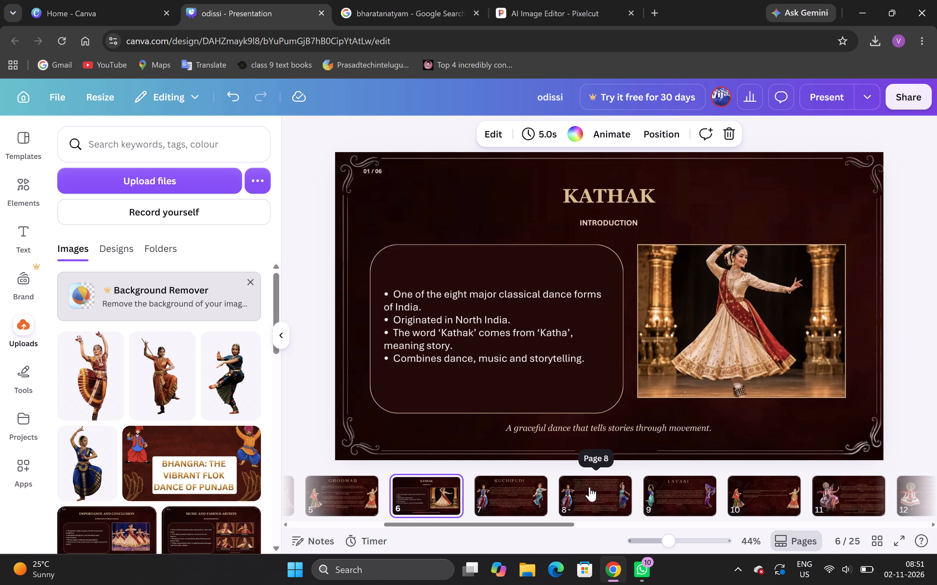
scroll(590, 487, "left", 1)
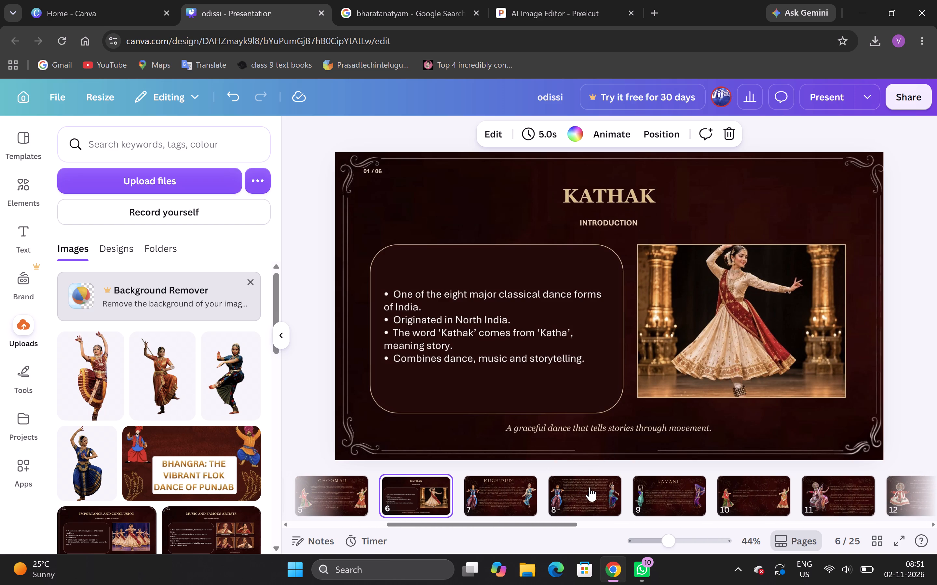
scroll(590, 487, "left", 3)
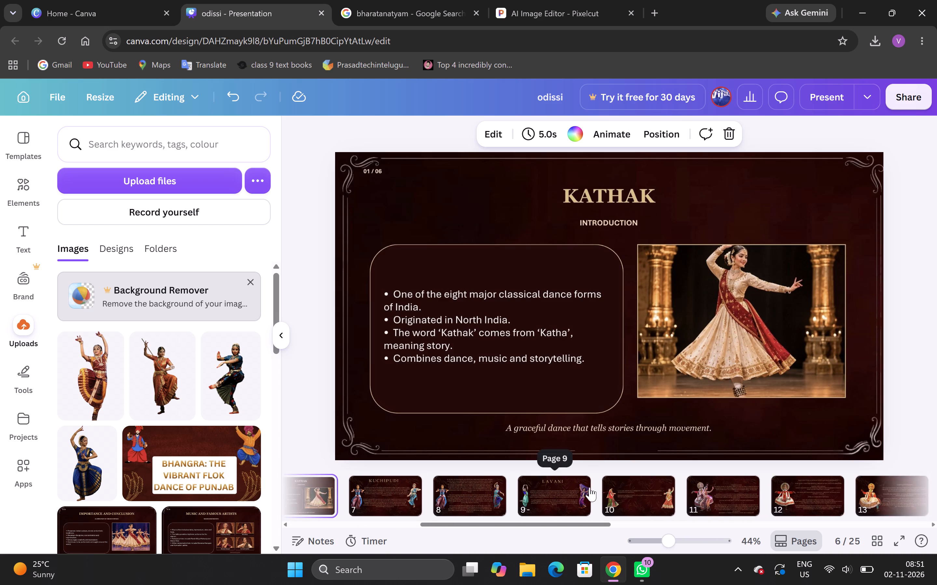
scroll(590, 487, "left", 3)
left_click_drag(738, 492, 583, 503)
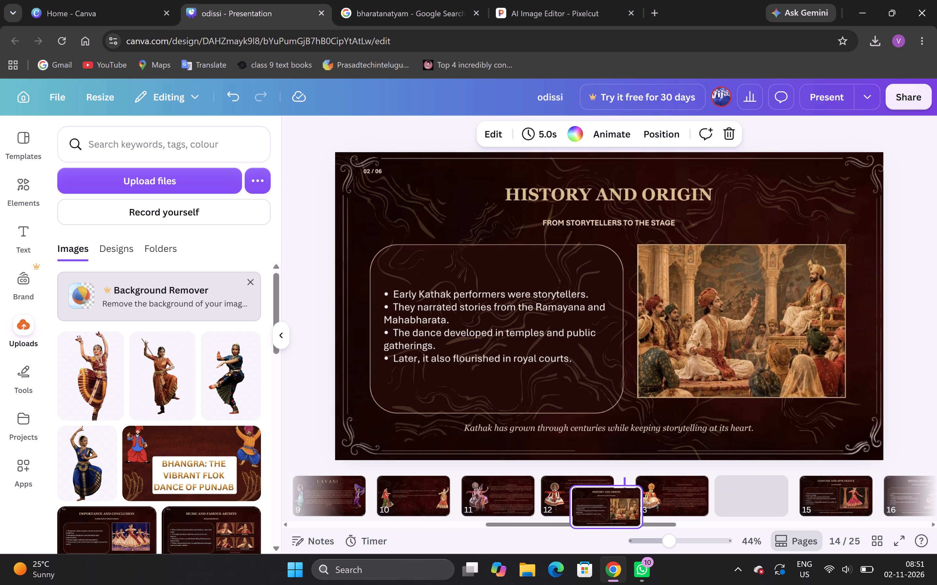
left_click_drag(583, 503, 404, 519)
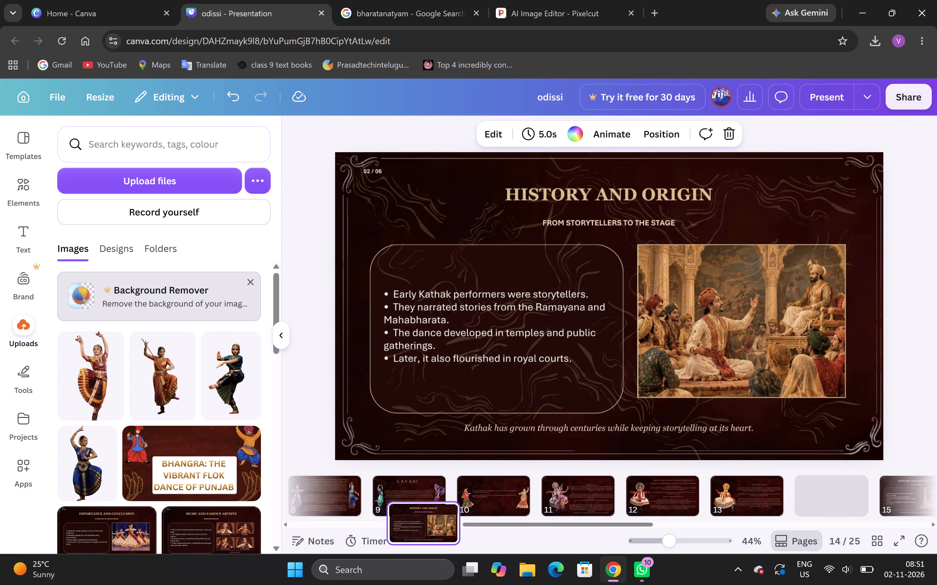
left_click_drag(404, 519, 421, 496)
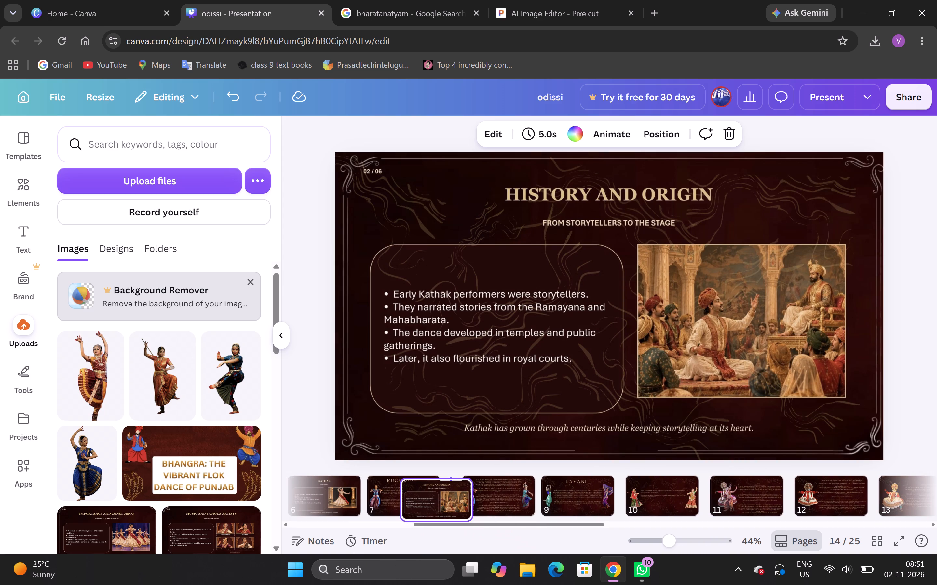
left_click_drag(421, 496, 430, 507)
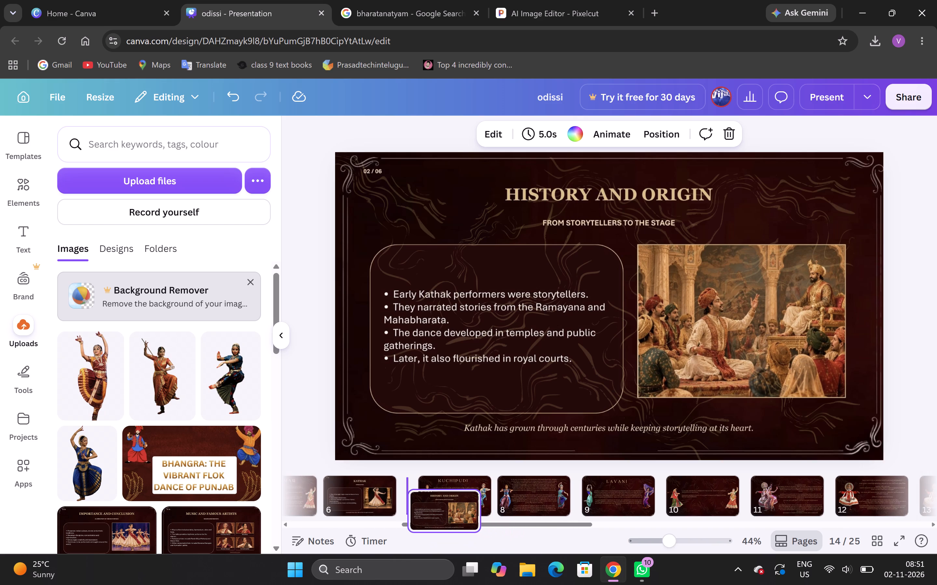
left_click_drag(430, 507, 404, 496)
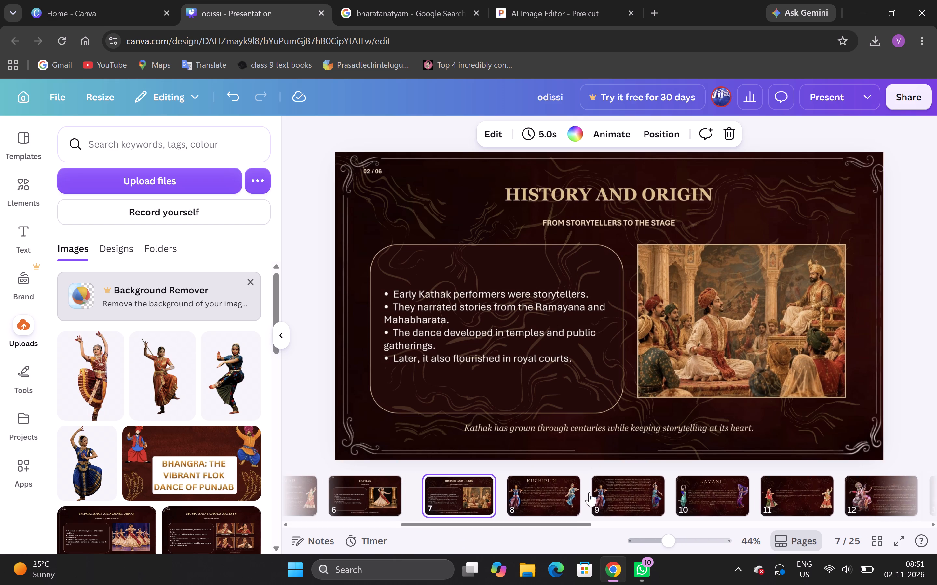
Move the Kathak Costume and Appearance page from position 15 to position 8, directly after History and Origin.
scroll(611, 501, "left", 7)
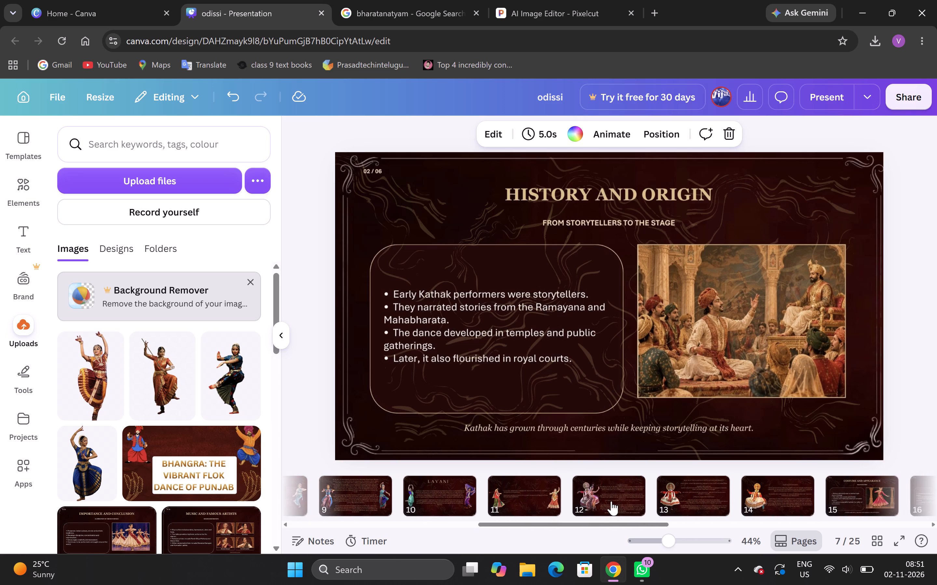
scroll(611, 501, "left", 2)
left_click_drag(679, 491, 384, 485)
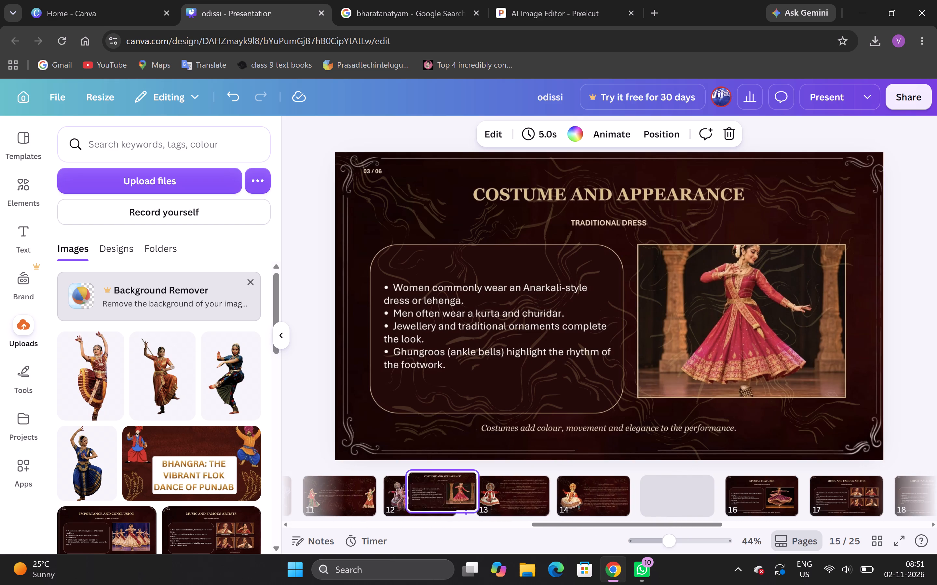
left_click_drag(384, 485, 412, 498)
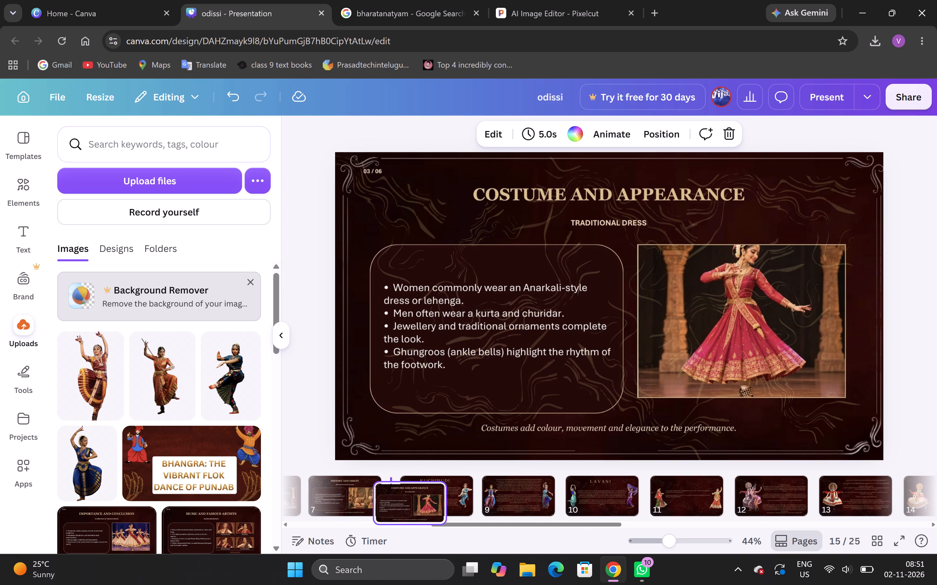
left_click_drag(412, 498, 587, 535)
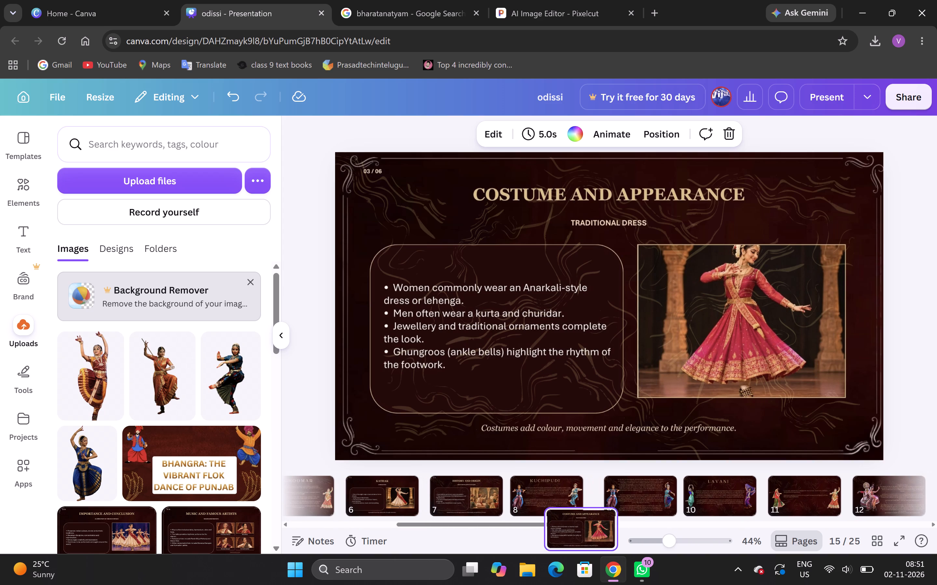
left_click_drag(587, 535, 523, 501)
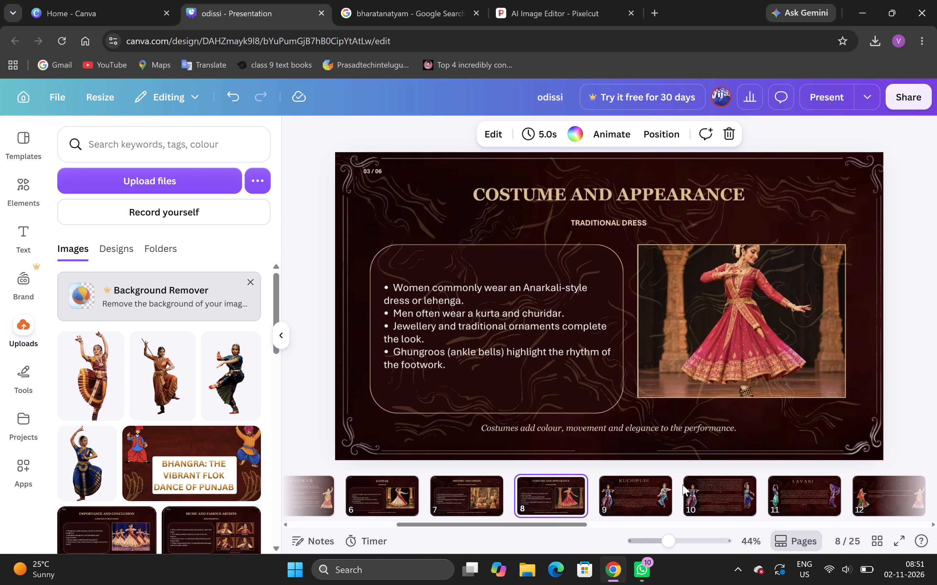
Move the Kathak Special Features page from position 16 to position 9, directly after Costume and Appearance.
scroll(683, 485, "left", 6)
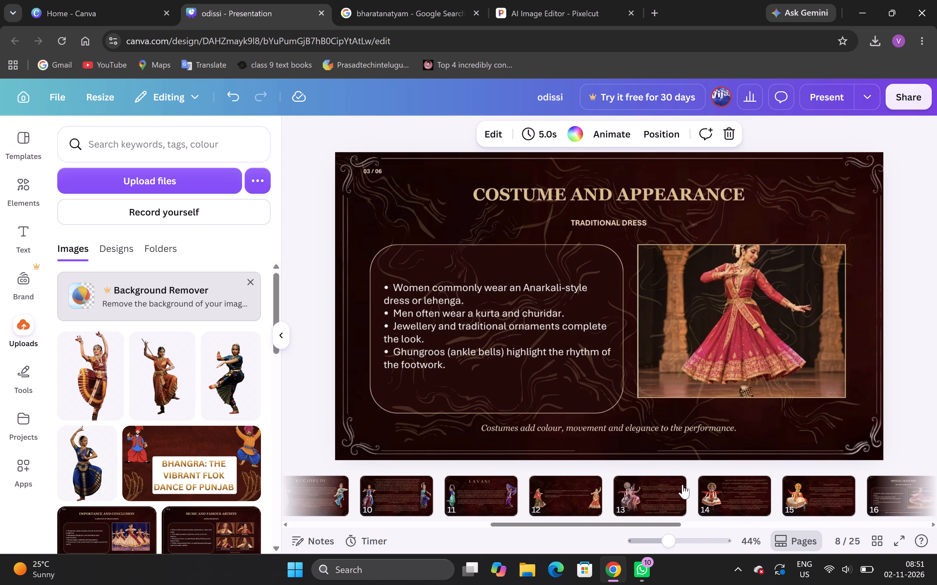
scroll(683, 485, "left", 4)
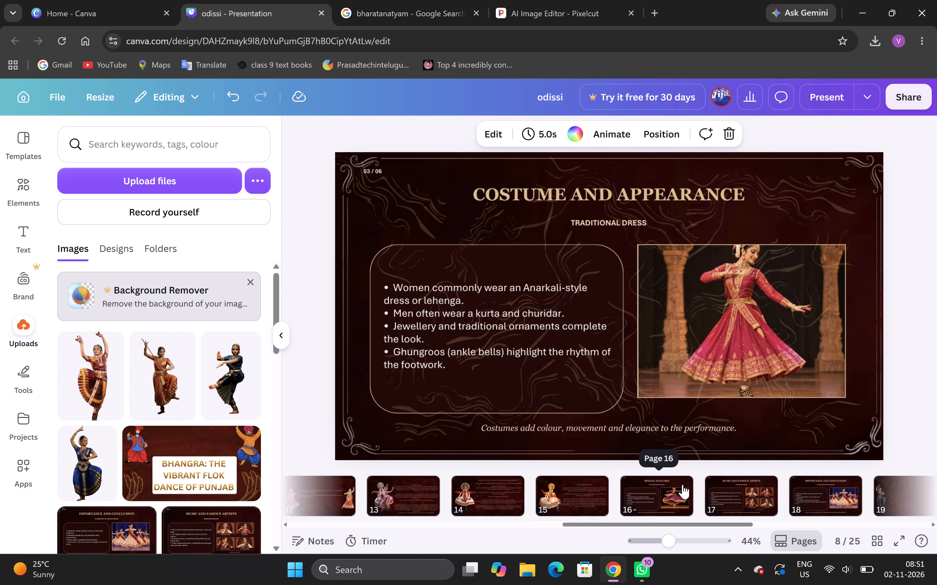
scroll(683, 485, "left", 3)
scroll(683, 485, "right", 1)
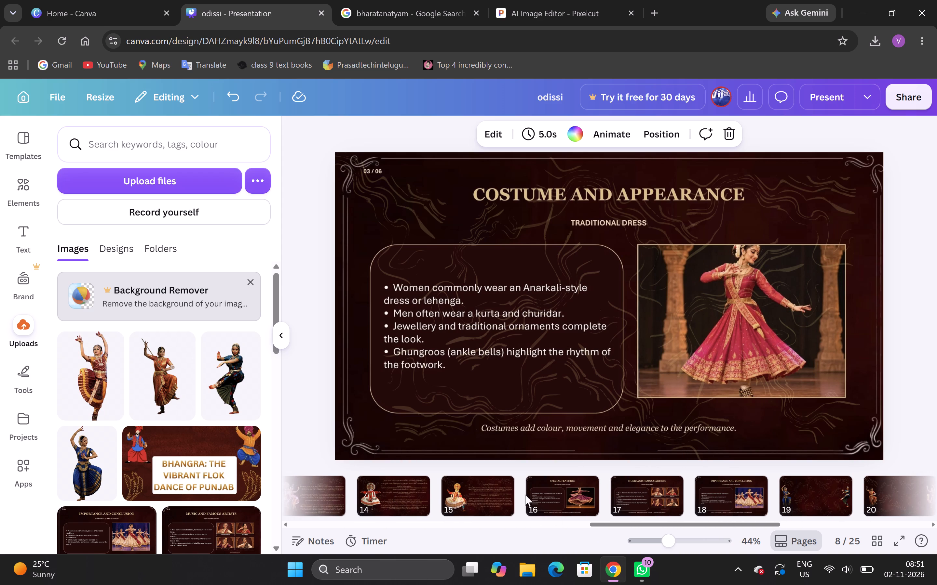
left_click_drag(553, 493, 534, 478)
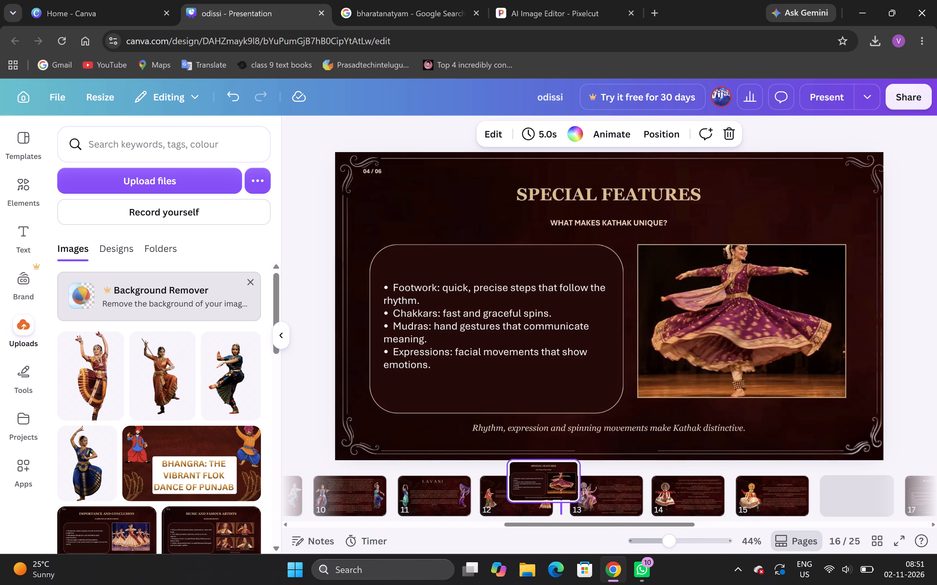
left_click_drag(534, 478, 450, 475)
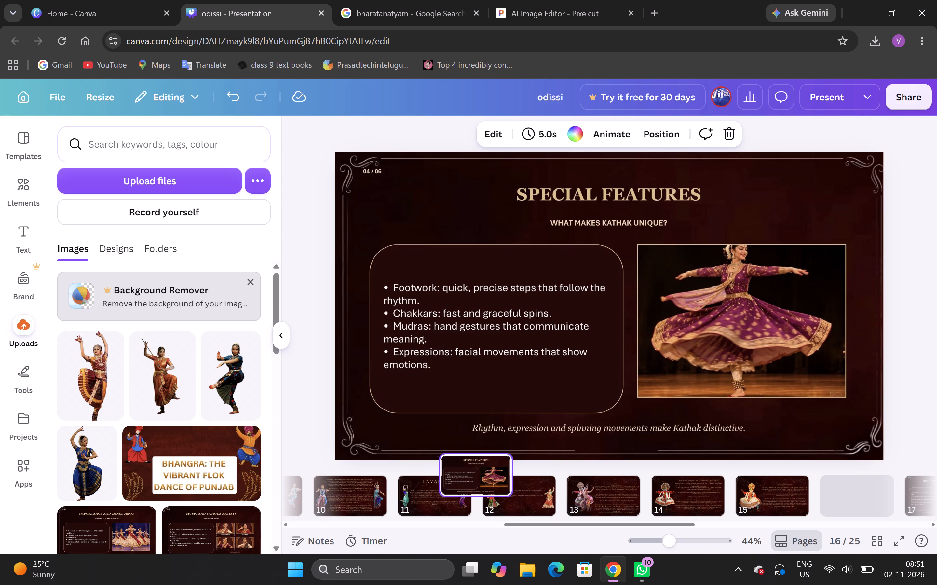
left_click_drag(450, 475, 395, 497)
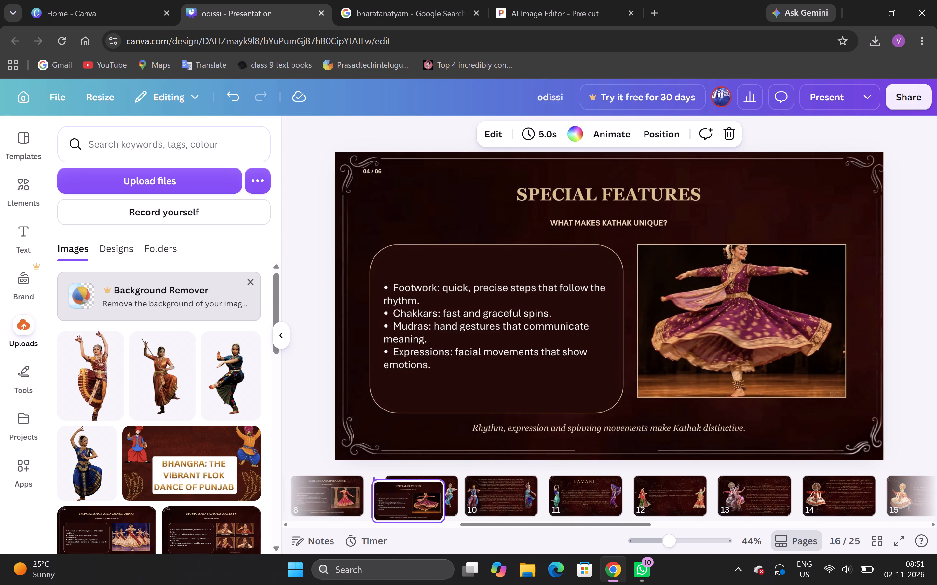
left_click_drag(395, 497, 383, 496)
Move the Kathak Music and Famous Artists page from position 17 to position 10, directly after Special Features.
scroll(383, 496, "left", 3)
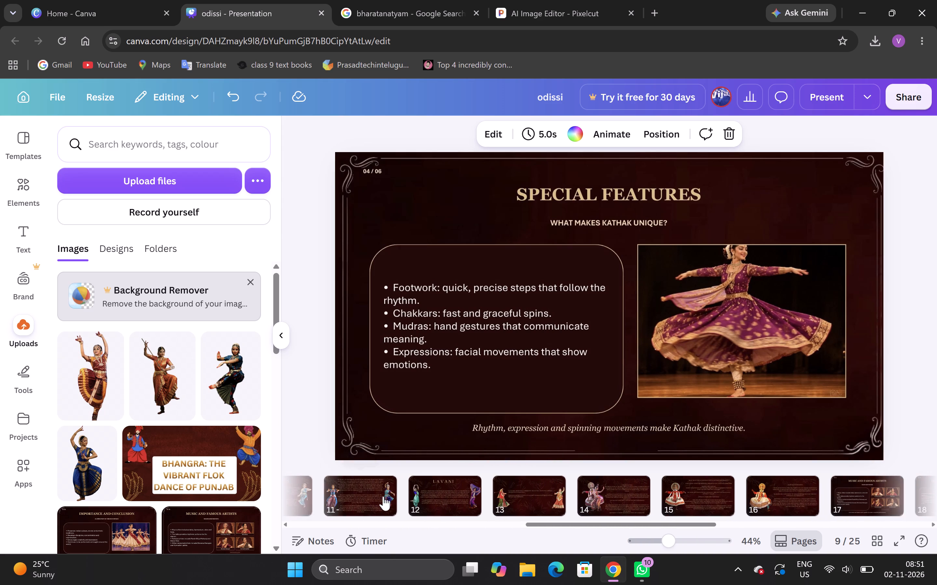
scroll(383, 496, "left", 2)
left_click_drag(796, 494, 645, 463)
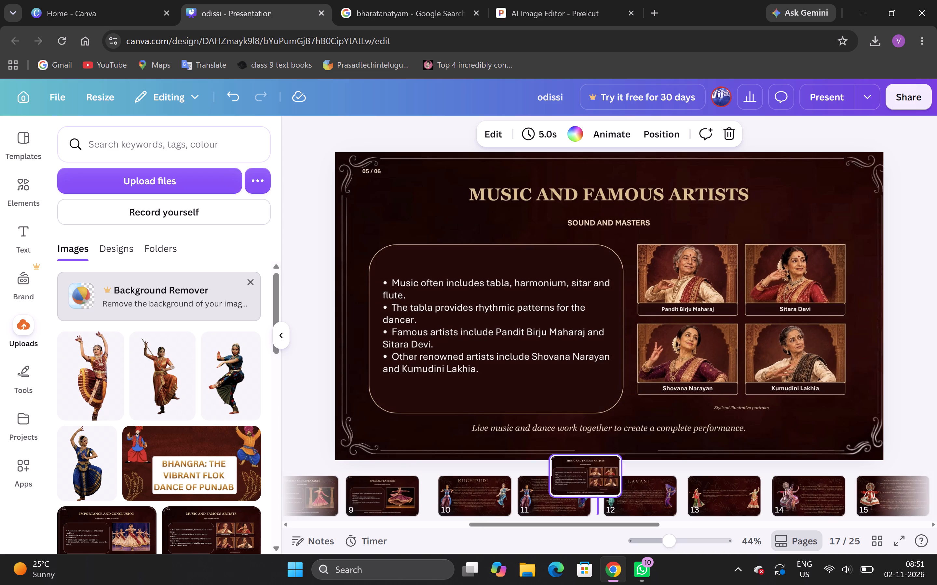
left_click_drag(645, 463, 428, 488)
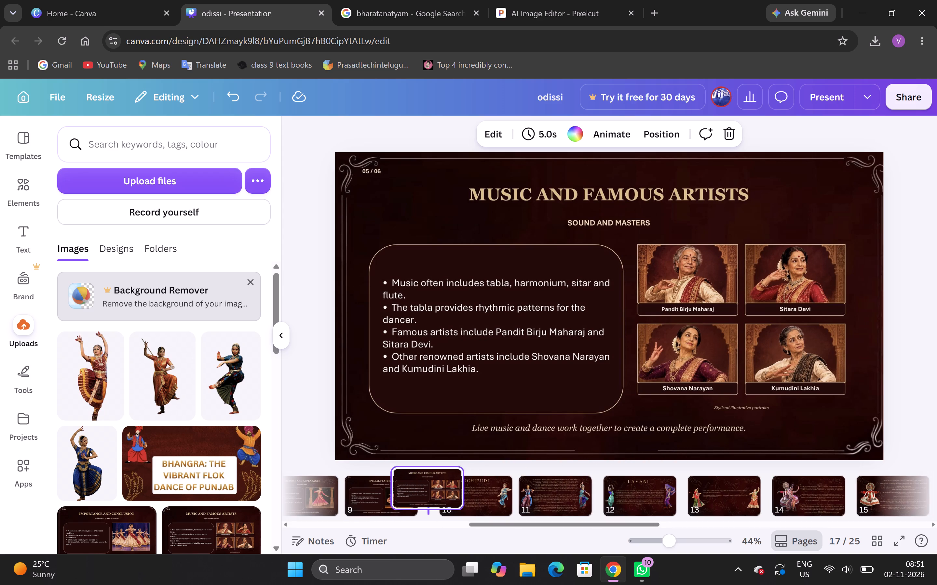
left_click_drag(428, 488, 424, 491)
Move the Kathak Importance and Conclusion page from position 18 to position 11, directly after Music and Famous Artists.
scroll(593, 489, "left", 3)
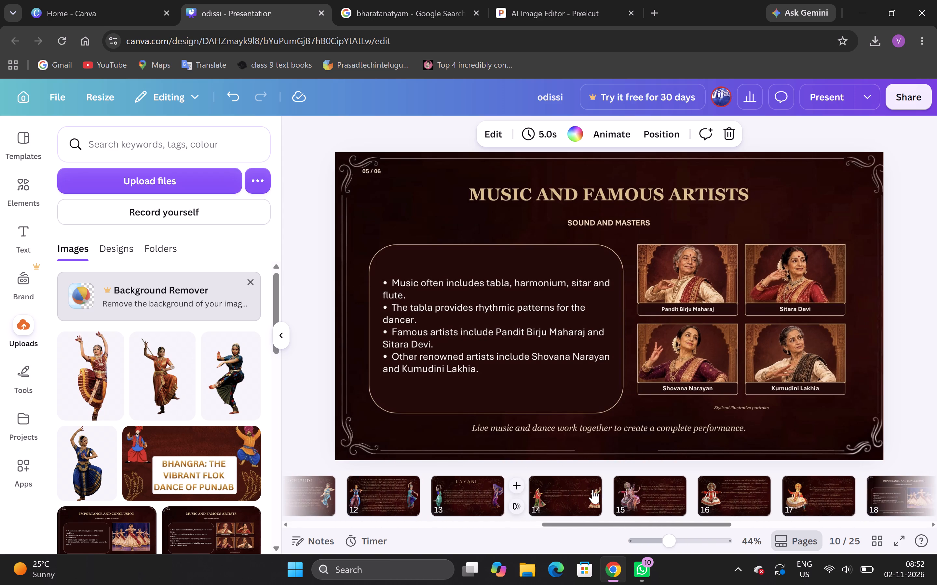
scroll(593, 489, "left", 1)
scroll(808, 499, "left", 2)
left_click_drag(808, 499, 334, 496)
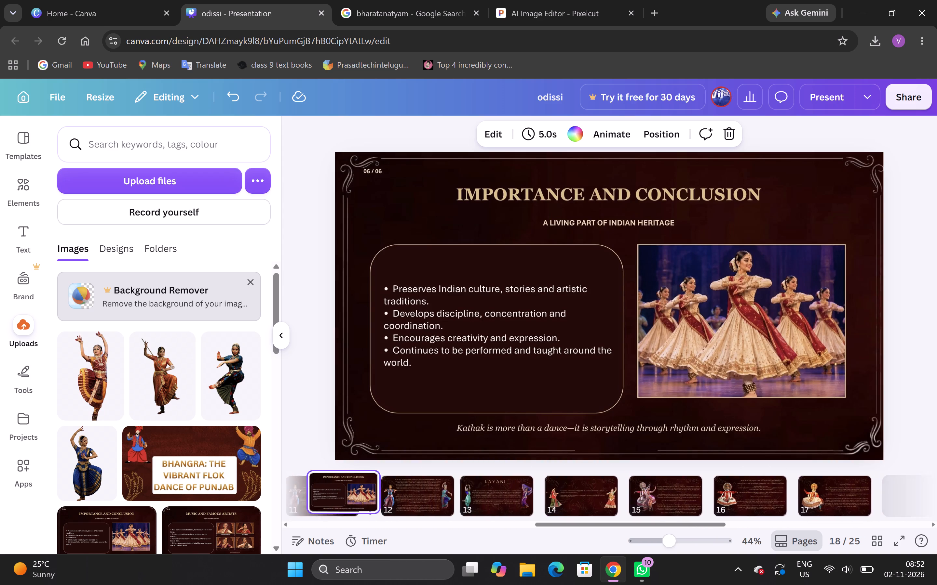
left_click_drag(334, 496, 399, 507)
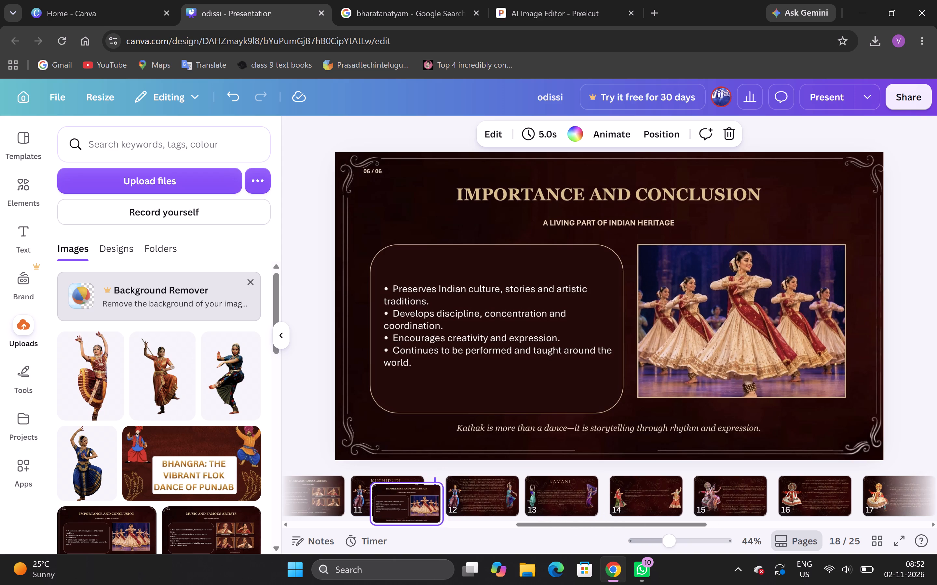
left_click_drag(399, 507, 435, 503)
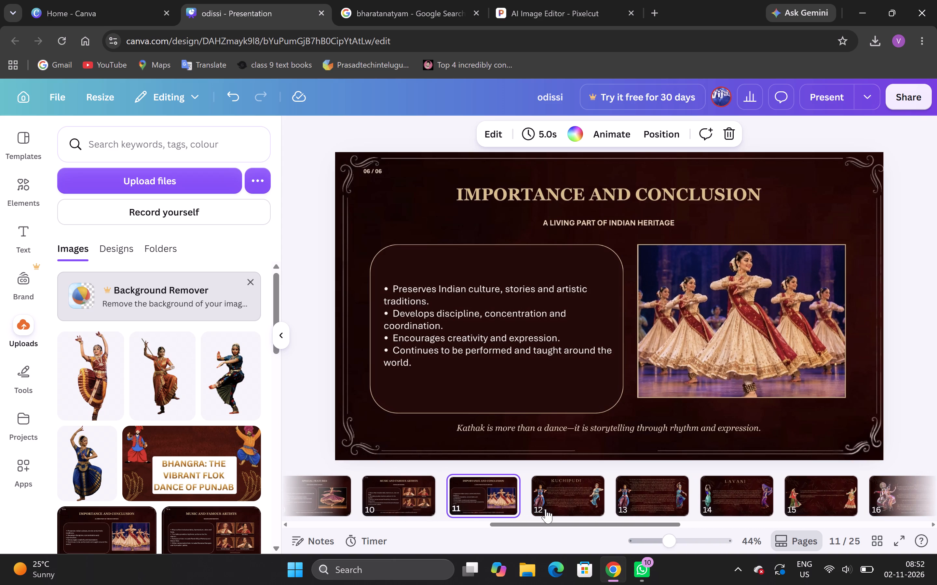
Look through pages 13 to 19 to check the Kuchipudi, Lavani, Kathakali and Bharatanatyam pages that follow Kathak.
scroll(546, 509, "left", 4)
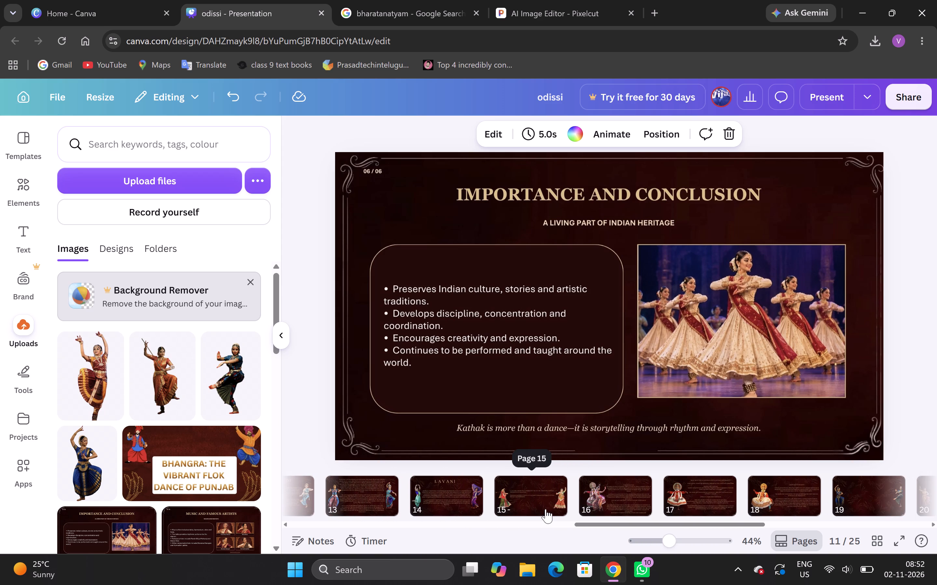
left_click(619, 495)
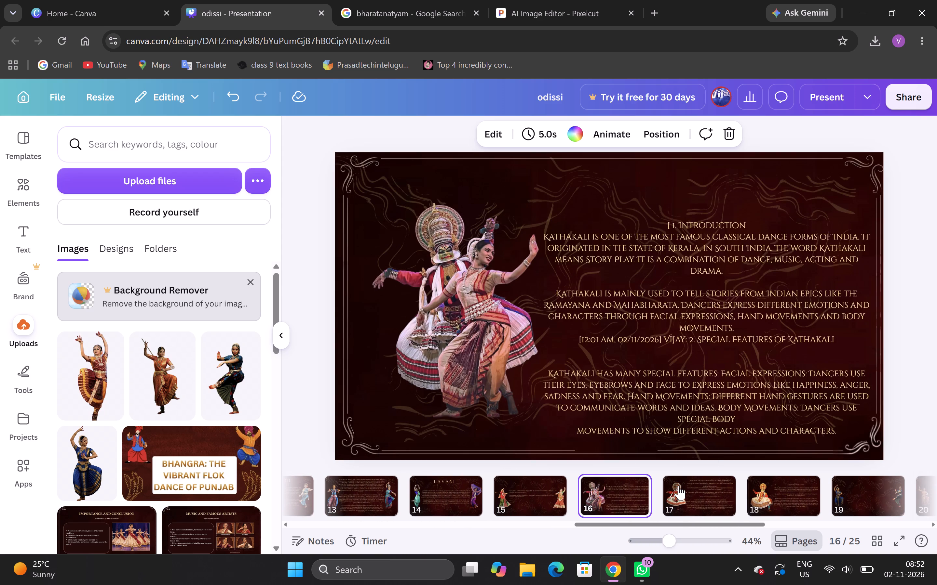
left_click(679, 486)
scroll(679, 486, "left", 2)
left_click(679, 486)
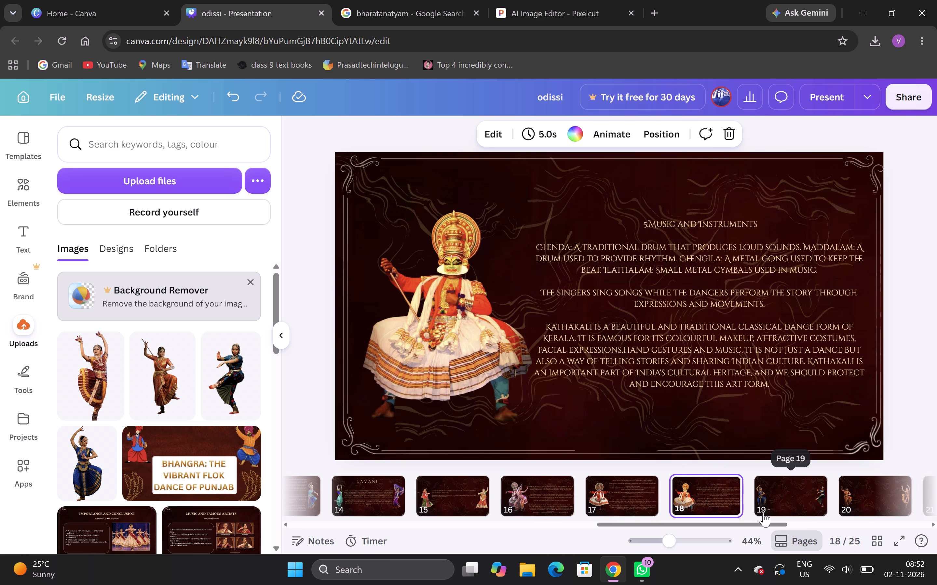
left_click(767, 499)
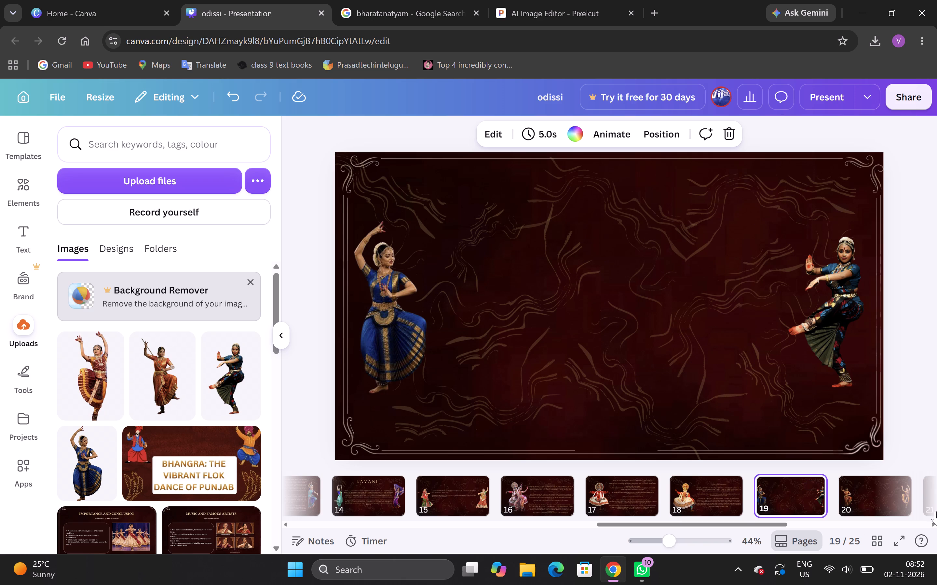
scroll(829, 493, "left", 1)
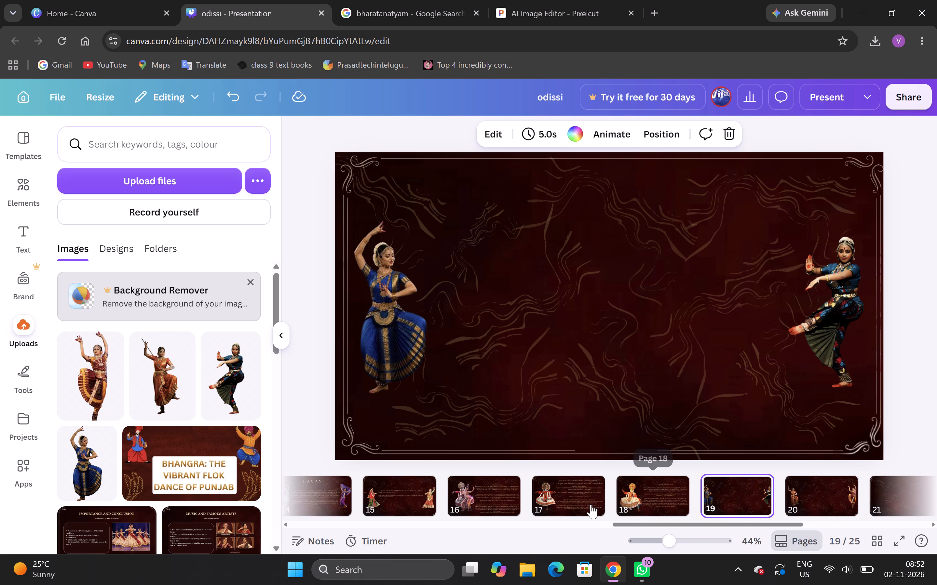
scroll(516, 508, "right", 3)
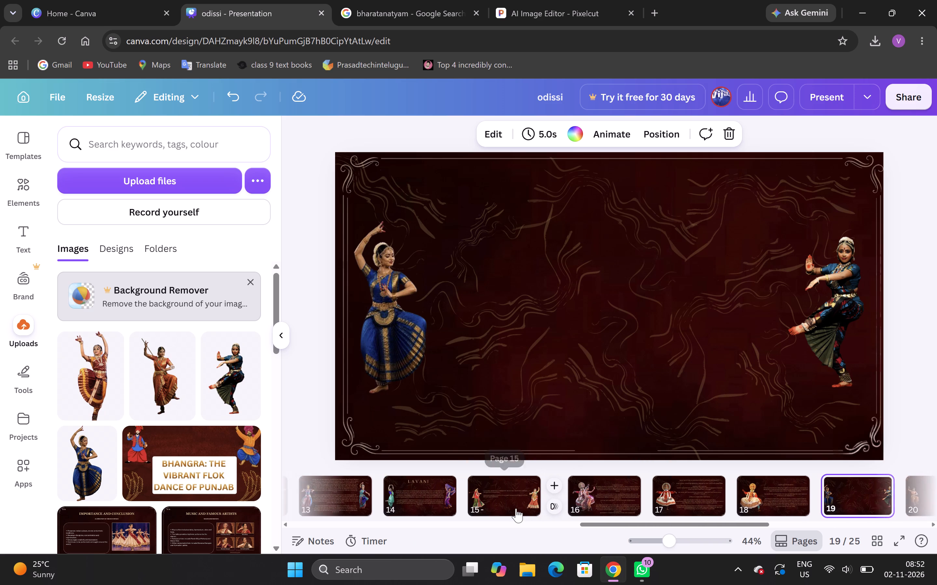
scroll(516, 508, "right", 2)
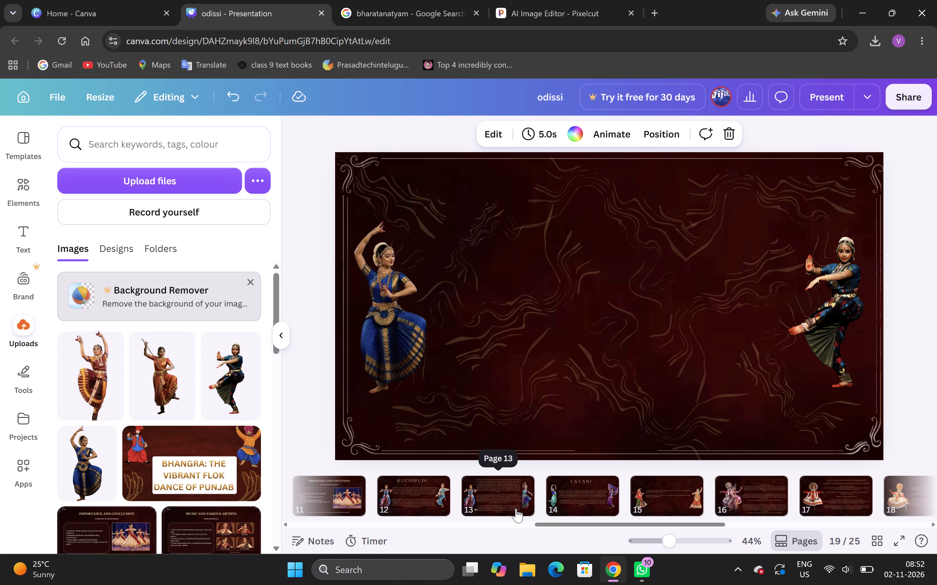
scroll(516, 508, "right", 1)
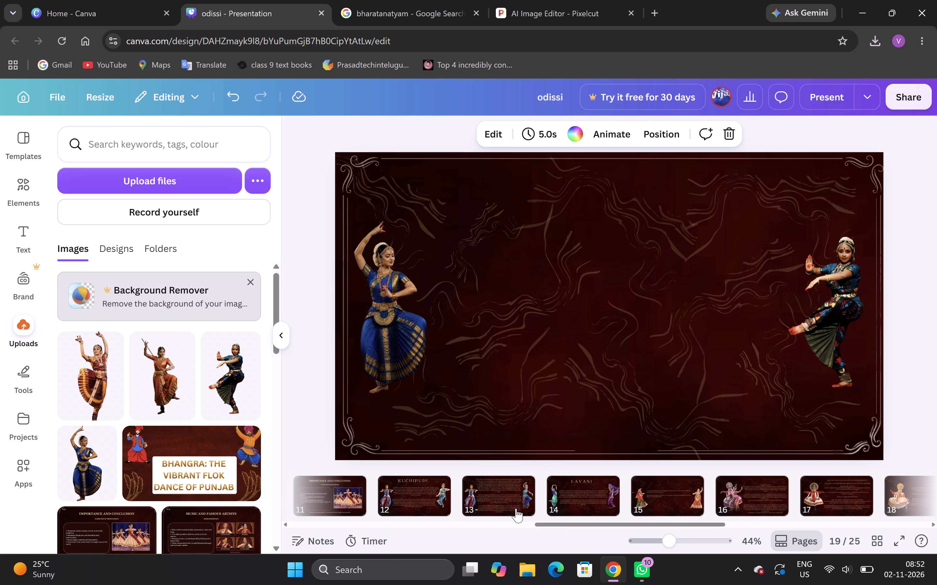
scroll(516, 508, "right", 1)
left_click(516, 508)
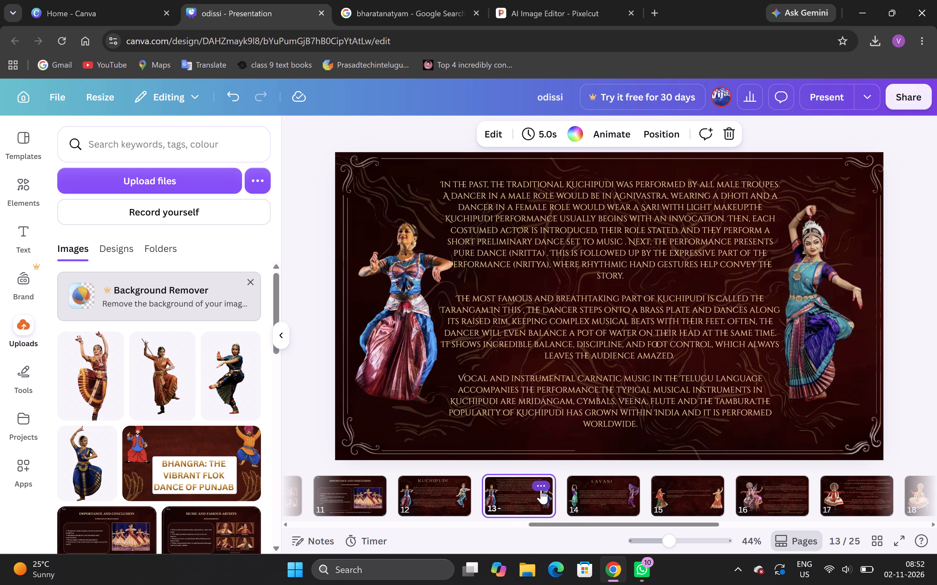
left_click(586, 497)
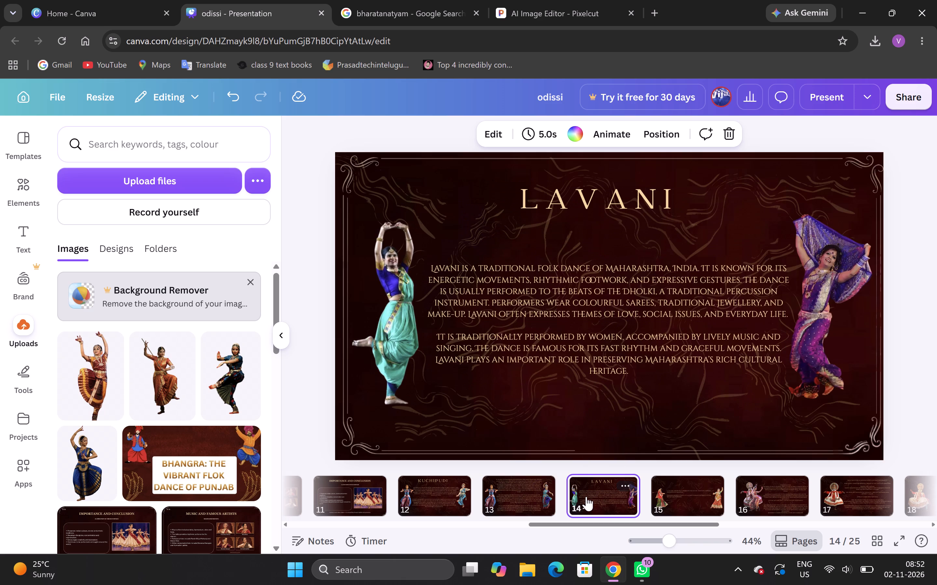
left_click(511, 496)
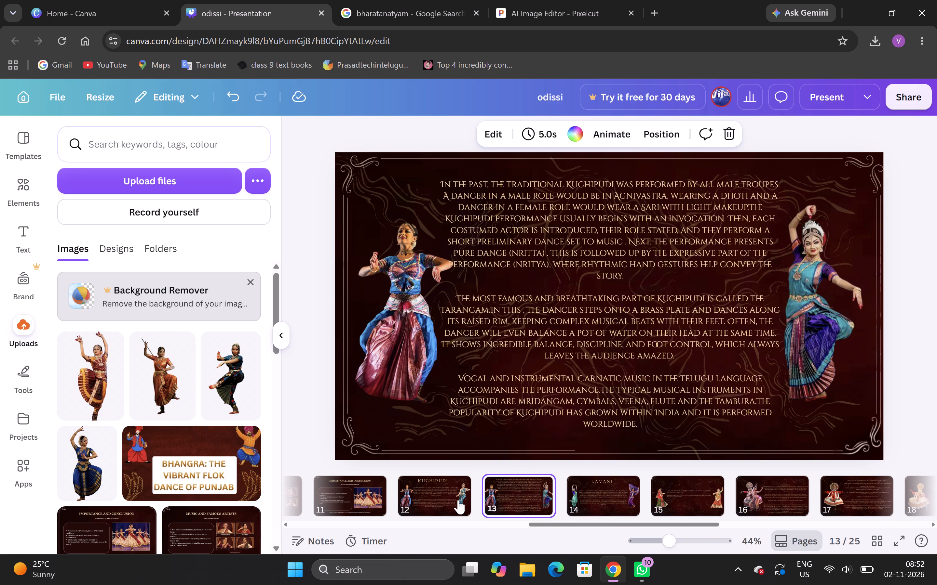
Delete the second paragraph, beginning "Evidence of Kuchipudi's existence", from the Kuchipudi title page.
left_click(458, 500)
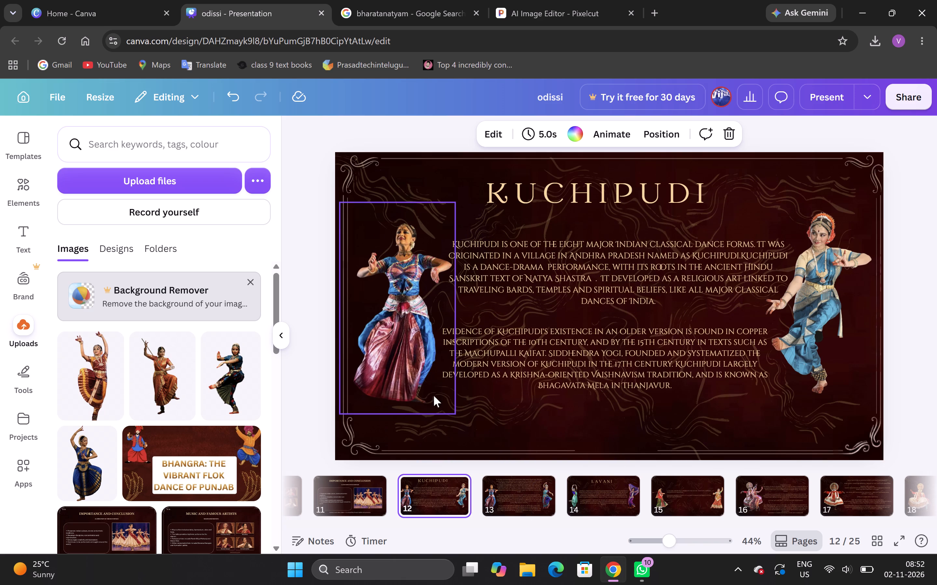
left_click(484, 352)
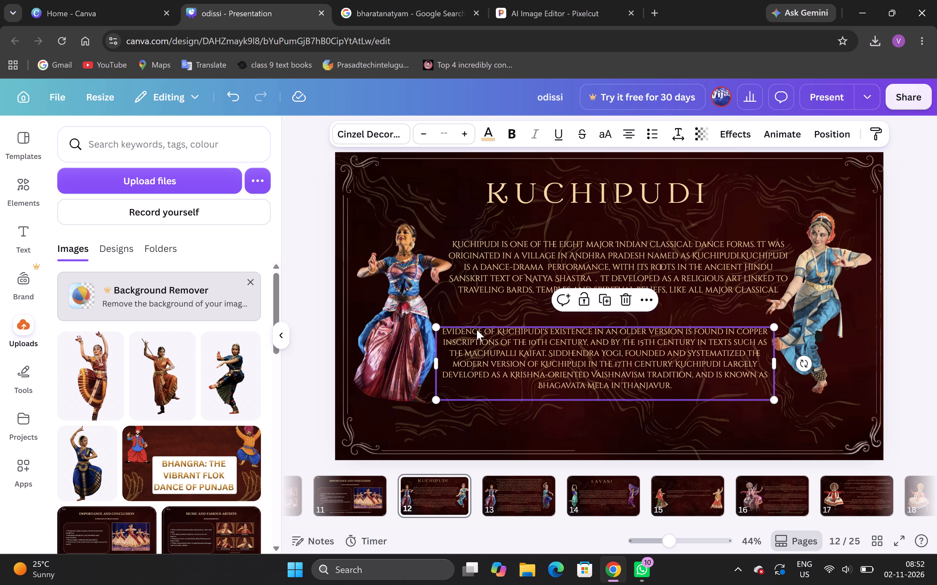
left_click(450, 331)
left_click_drag(450, 331, 469, 346)
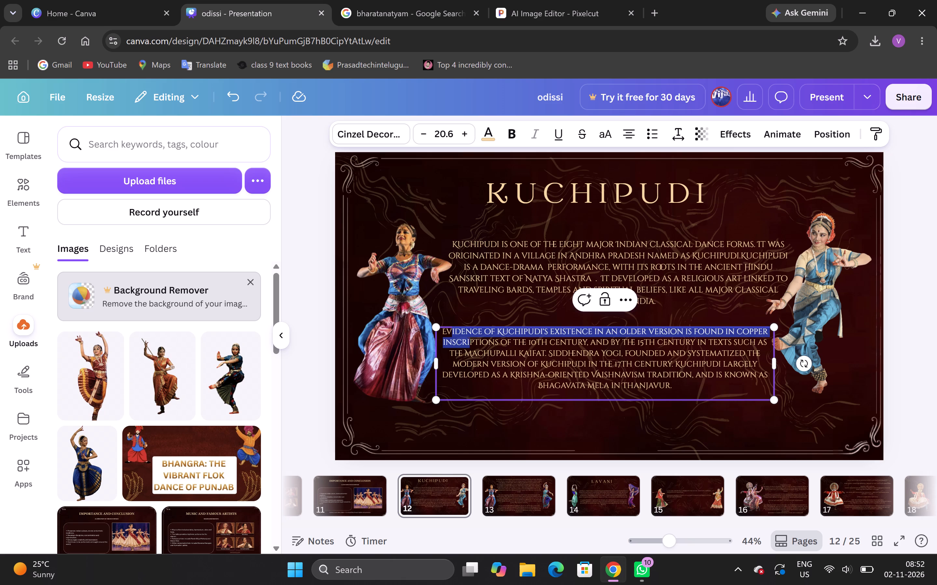
left_click_drag(469, 346, 681, 383)
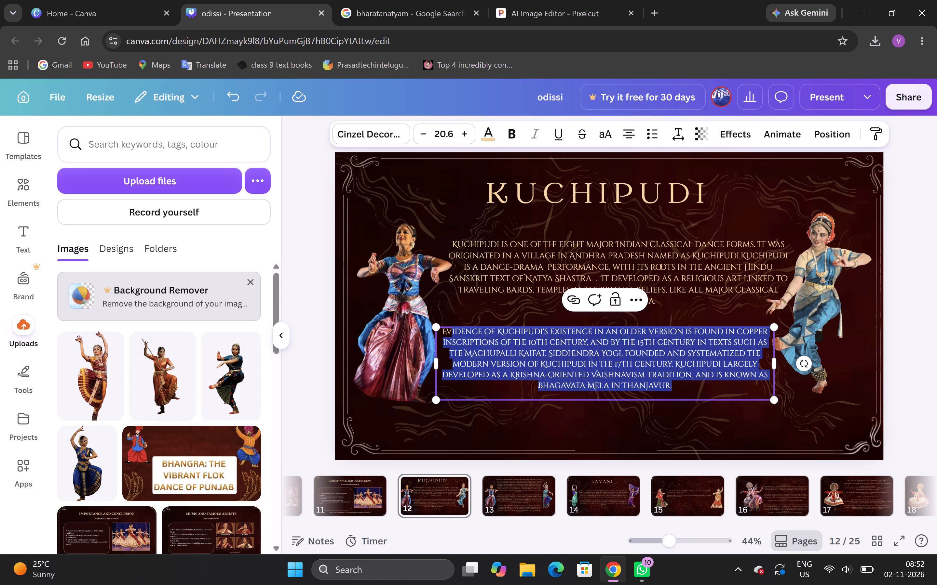
key("BackSpace")
key("BackSpace")
key("BackSpace")
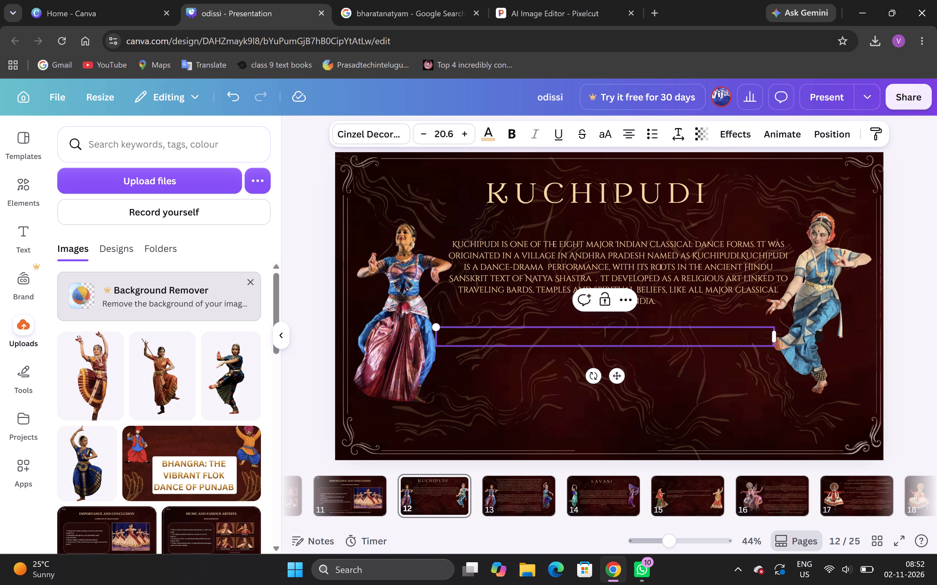
left_click(901, 336)
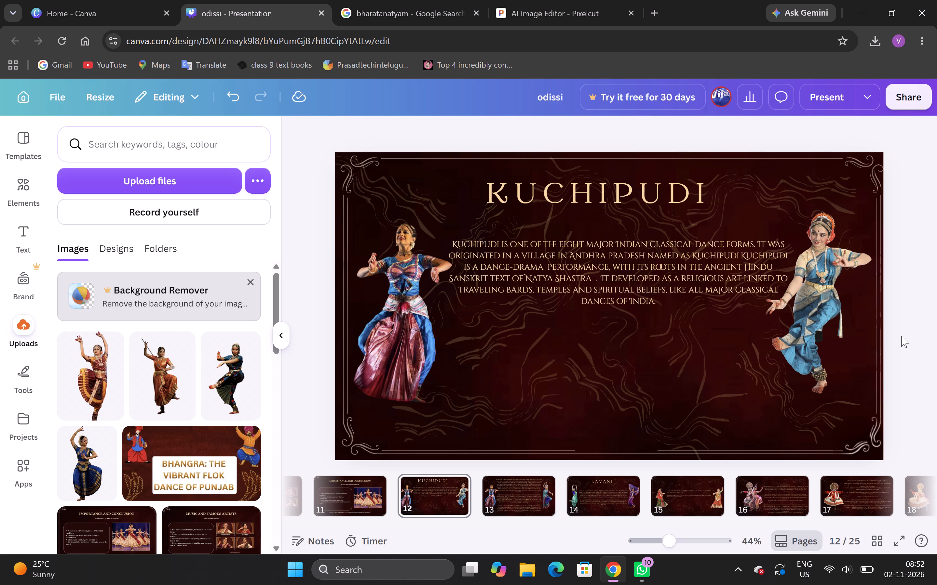
Copy the opening "In the past" paragraph on the second Kuchipudi page, then delete it completely, including its first letter.
left_click(516, 486)
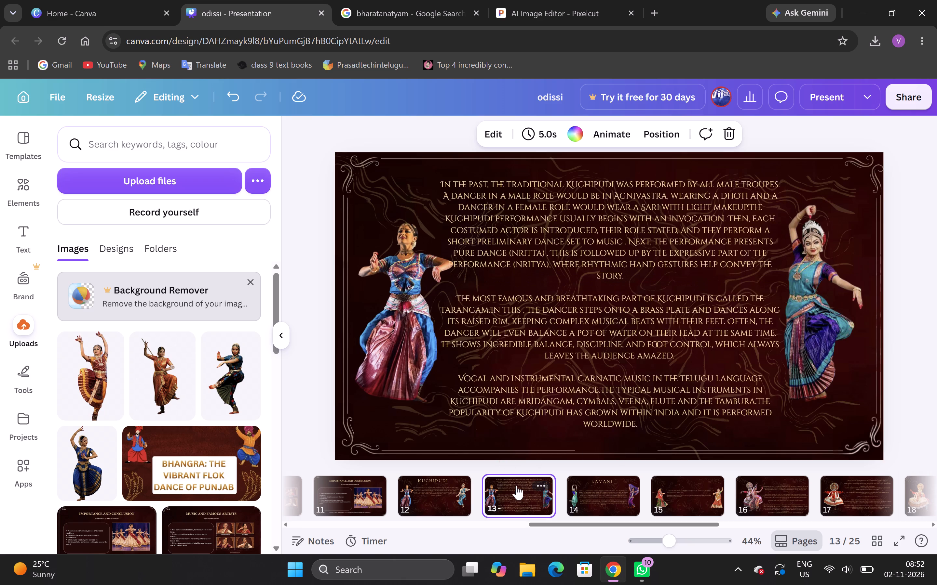
left_click_drag(440, 179, 454, 184)
left_click(451, 183)
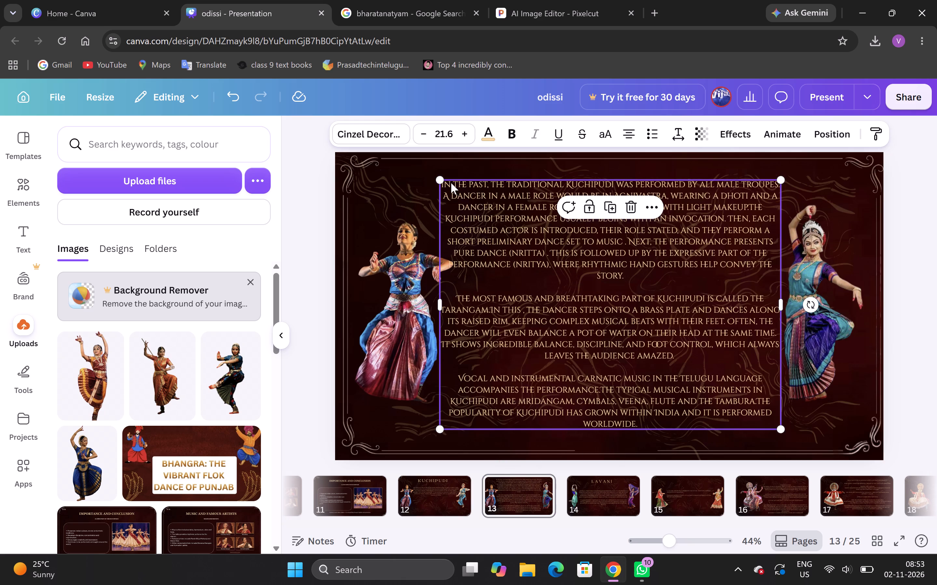
left_click_drag(446, 186, 495, 215)
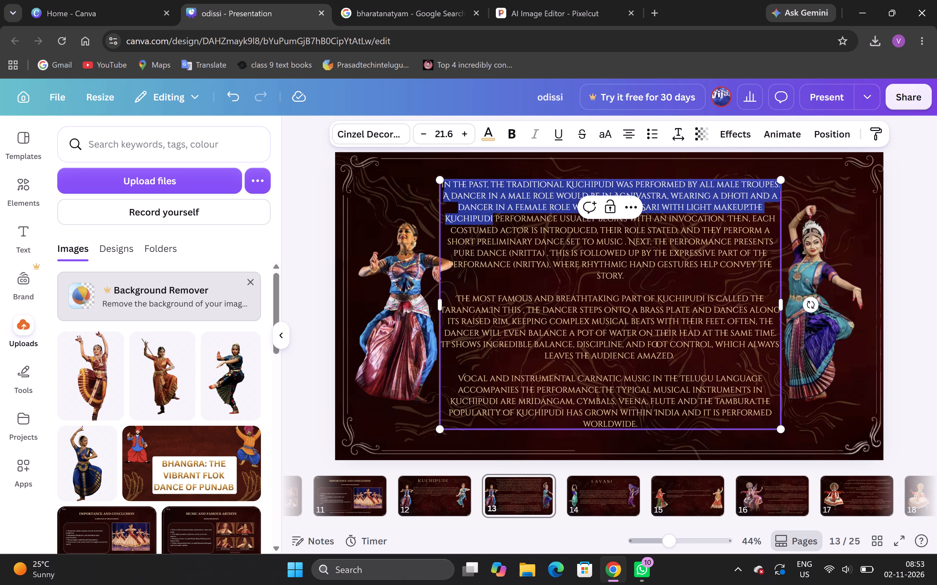
left_click_drag(495, 215, 659, 279)
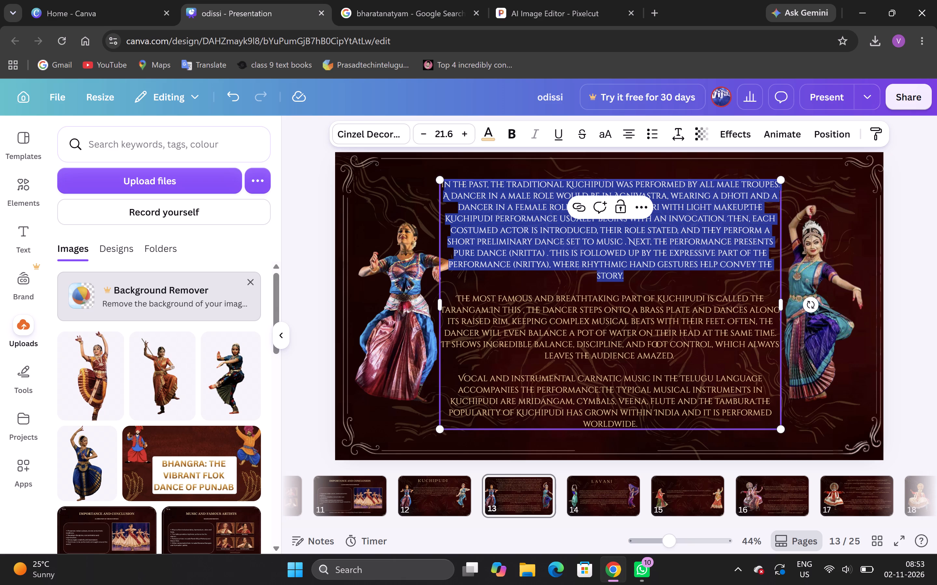
key("ctrl+c")
key("BackSpace")
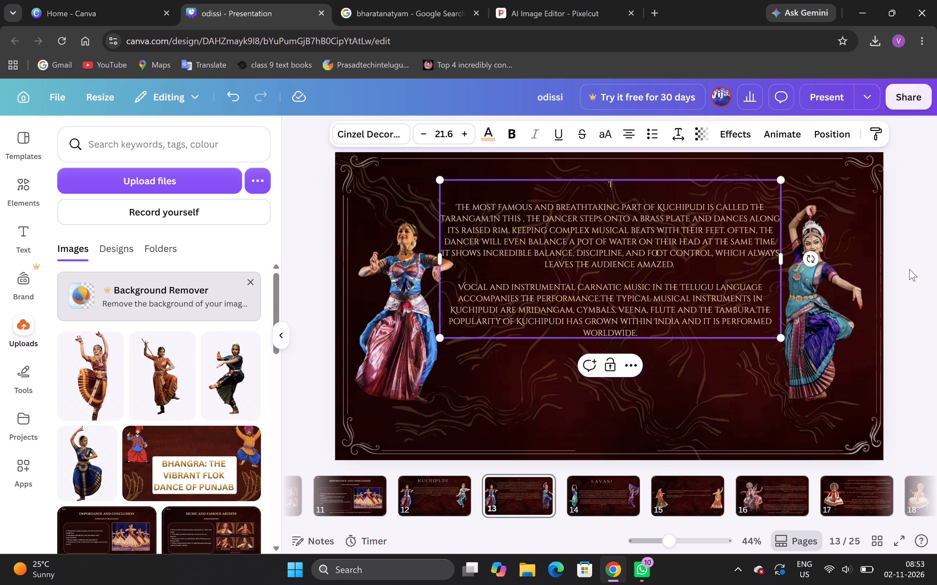
left_click(909, 269)
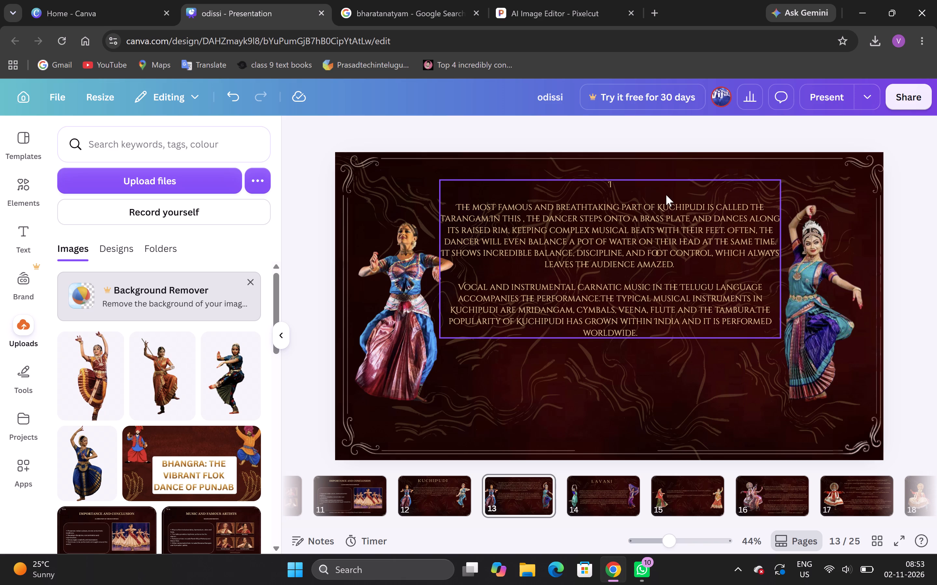
left_click(664, 184)
left_click(664, 184)
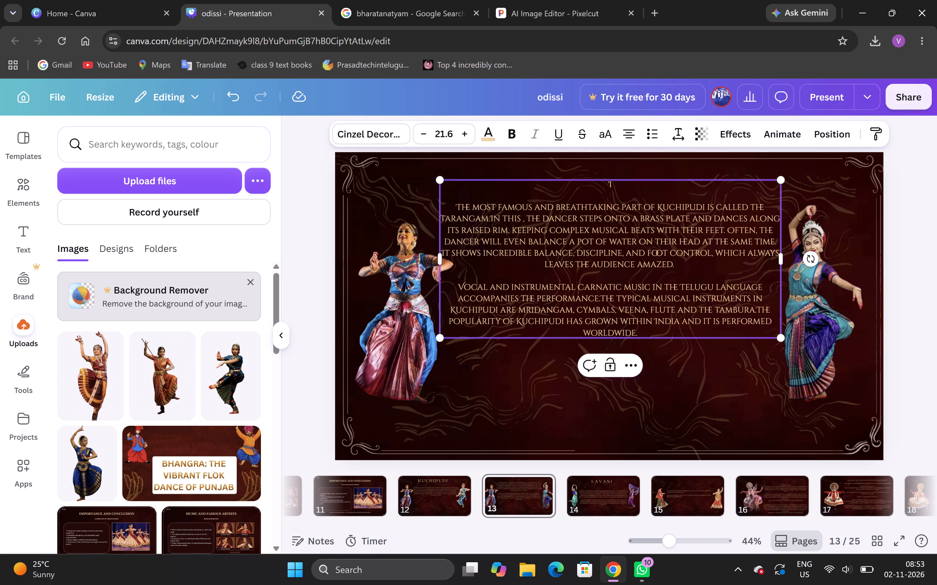
key("BackSpace")
left_click(902, 233)
Lower the remaining text block on the second Kuchipudi page, narrow it to about 1,168 wide, and place it between the two dancers.
left_click_drag(715, 255, 718, 279)
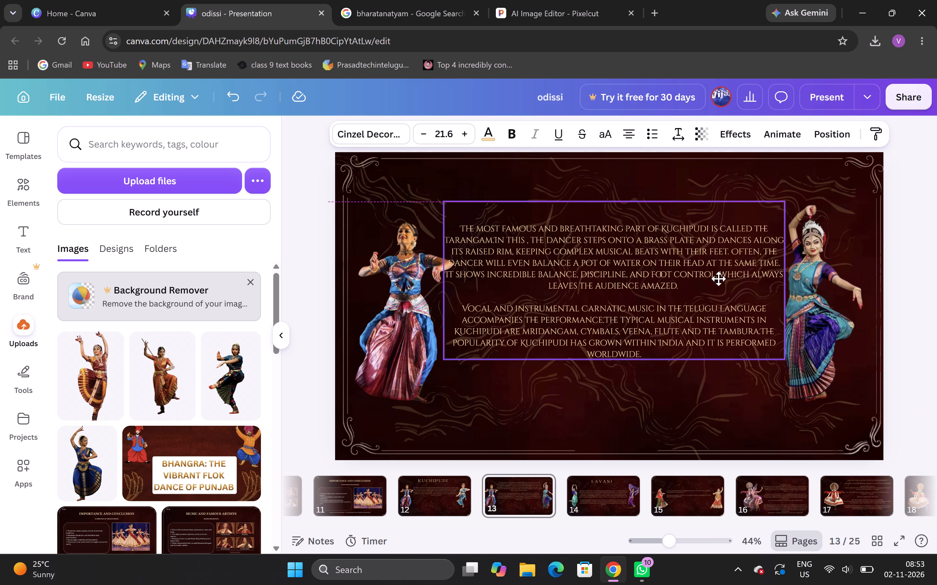
left_click_drag(718, 279, 718, 296)
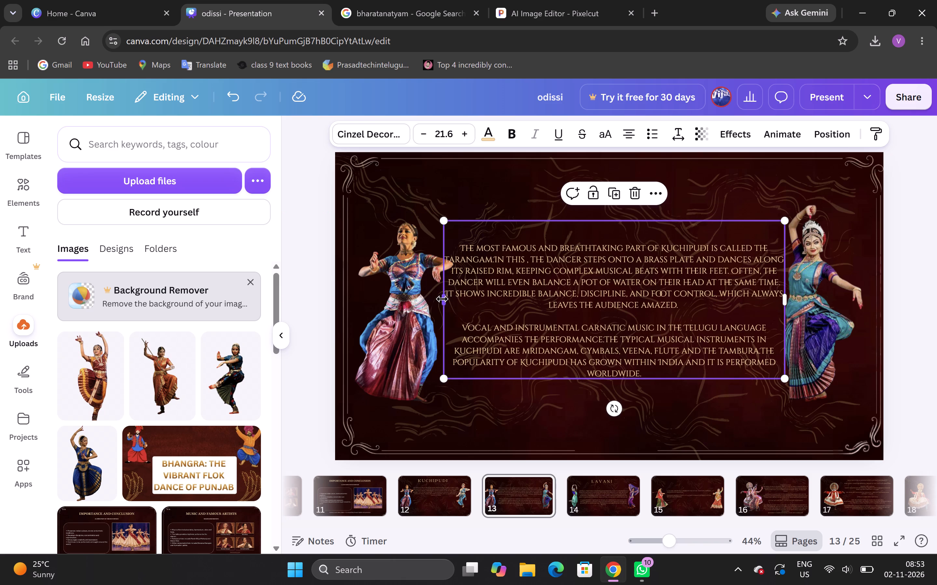
left_click_drag(442, 299, 449, 299)
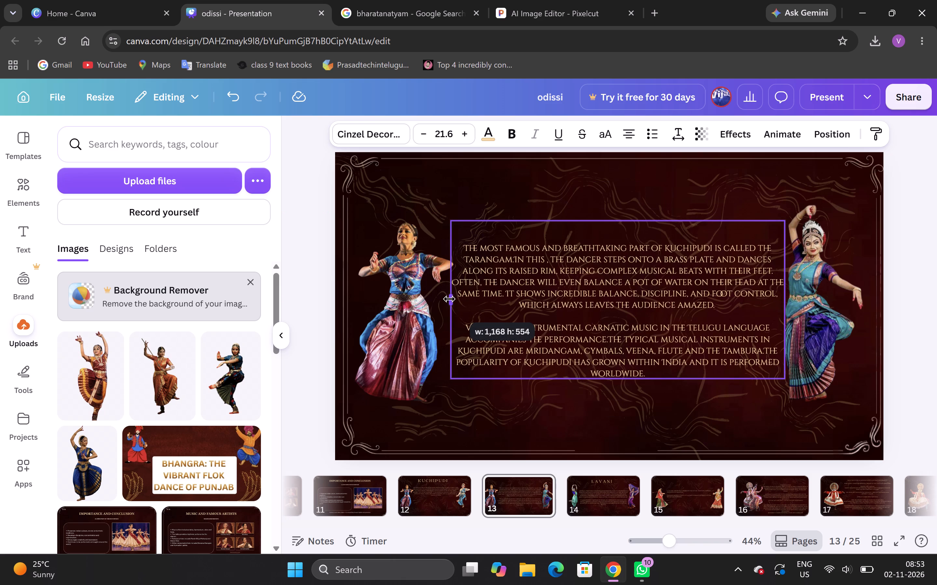
left_click(899, 261)
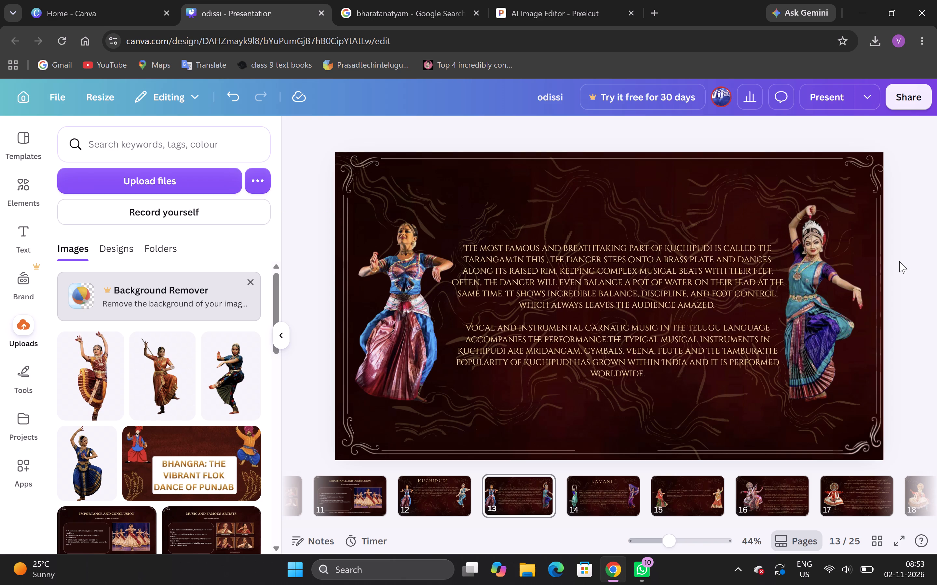
left_click_drag(759, 282, 756, 282)
left_click(895, 233)
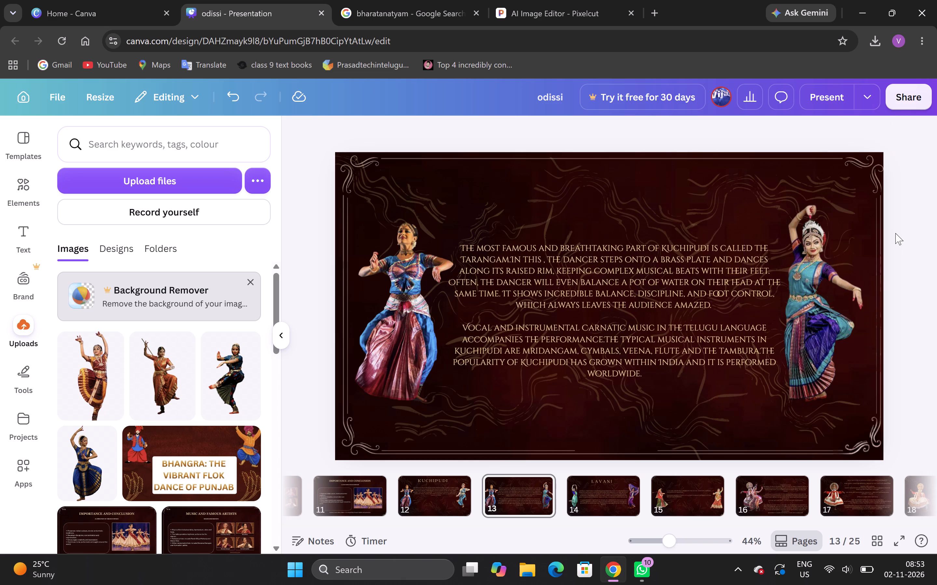
Raise the text block slightly between the two dancers on the second Kuchipudi page.
left_click_drag(744, 321, 744, 313)
left_click(895, 283)
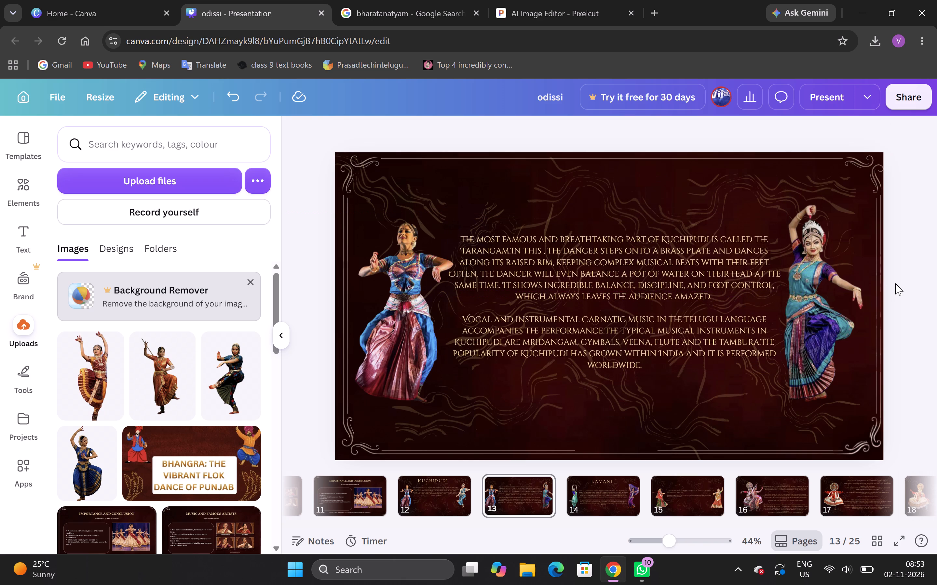
Add a Cinzel Decorative text box to the Kuchipudi title page and set its font size to 21.4.
key("Left")
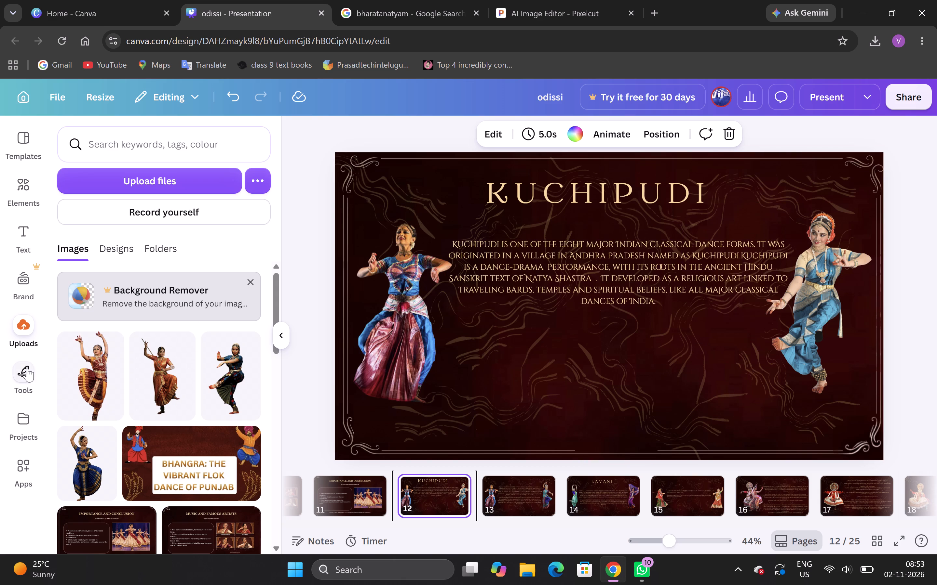
left_click(27, 228)
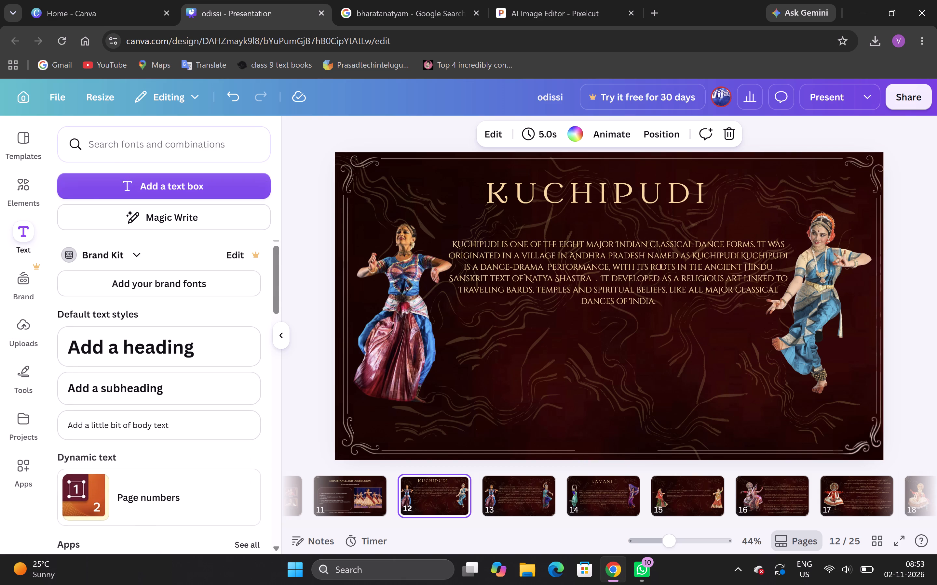
left_click(195, 149)
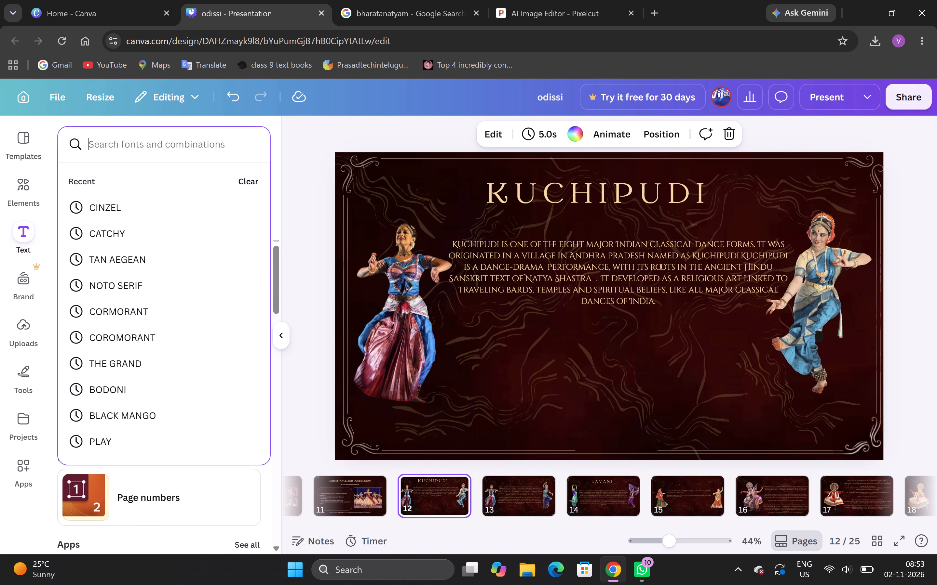
left_click(168, 205)
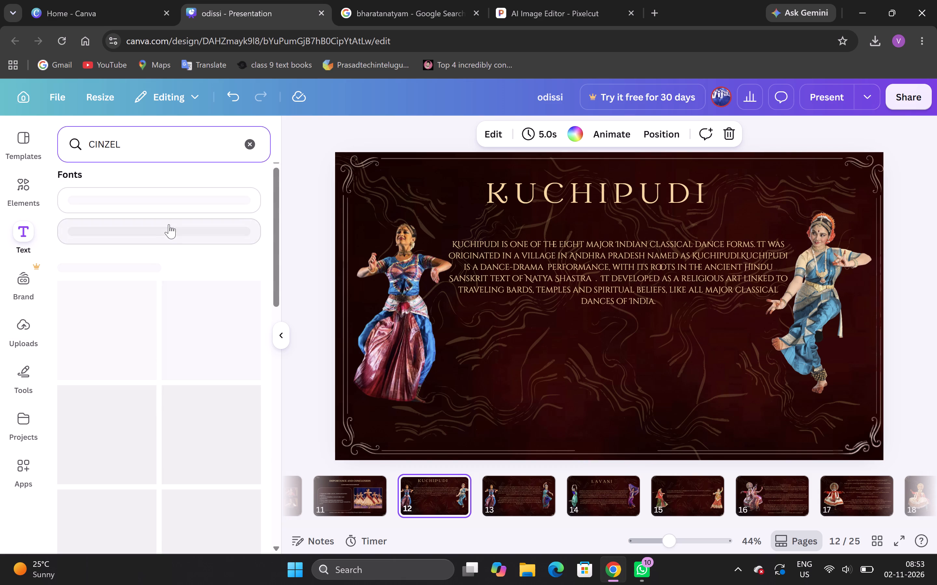
left_click(169, 224)
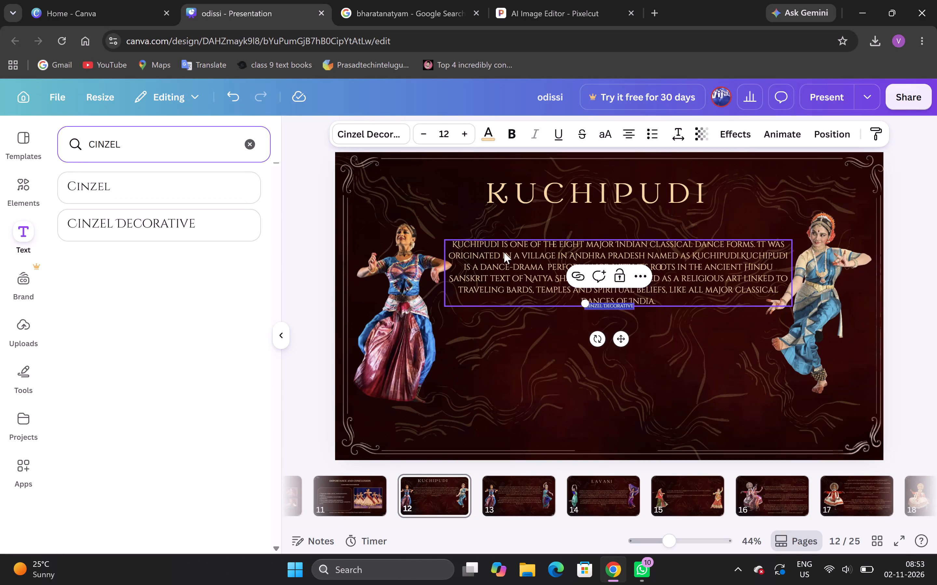
left_click(451, 136)
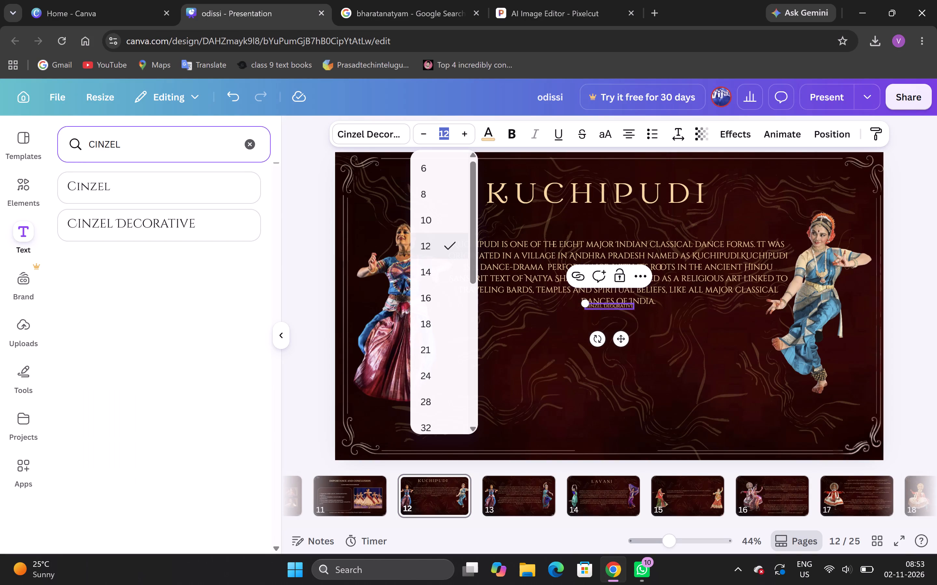
type("21.4")
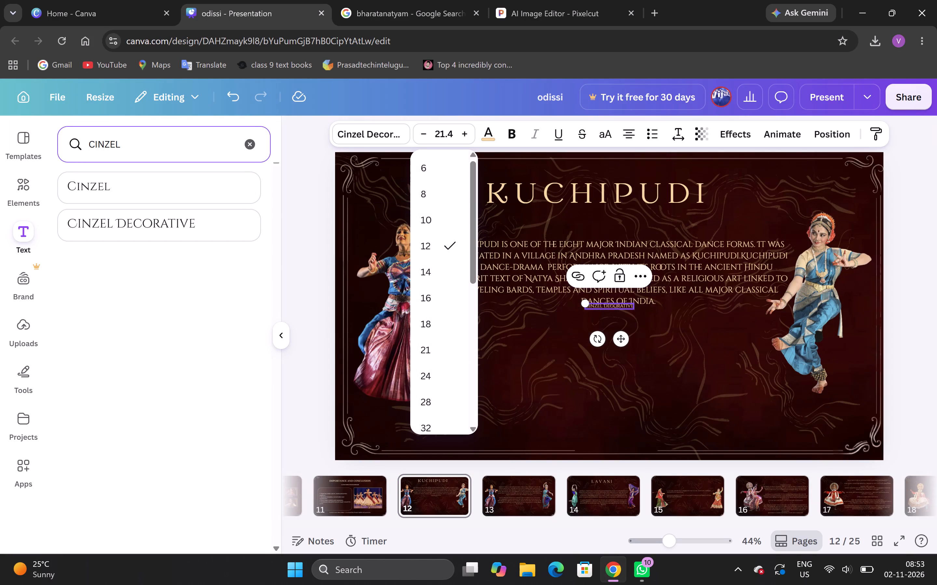
key("Return")
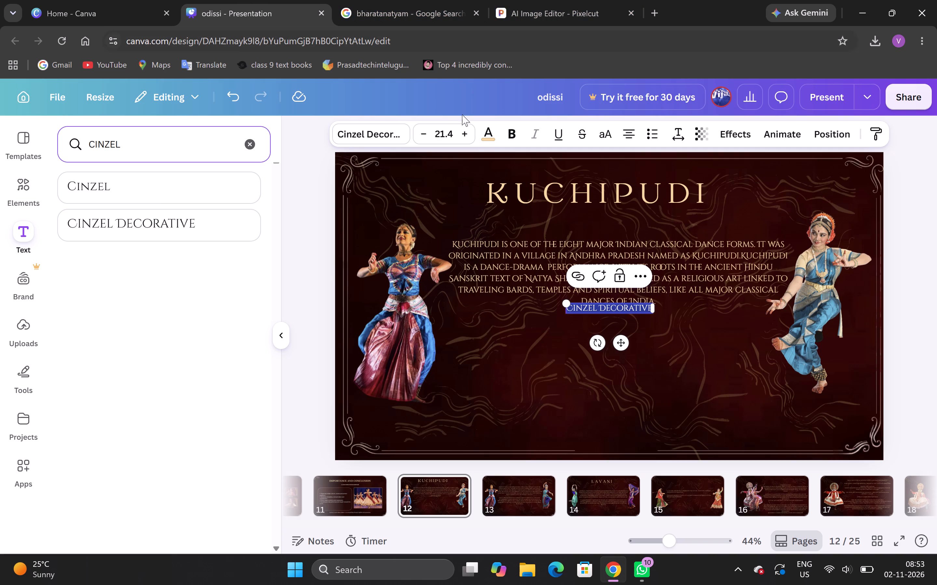
left_click_drag(487, 146, 486, 137)
left_click(486, 137)
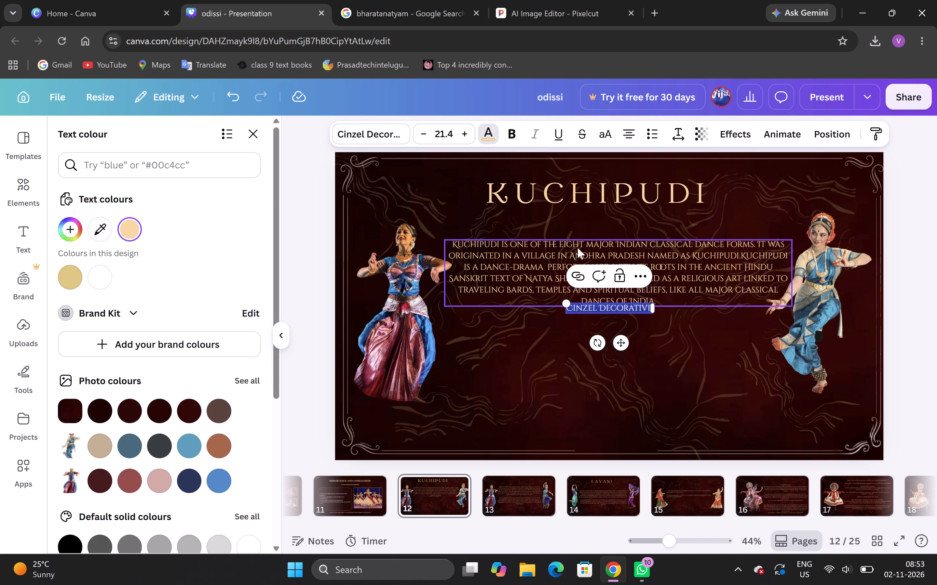
Replace the new text box's placeholder text with the copied paragraph about traditional Kuchipudi performance.
left_click(625, 310)
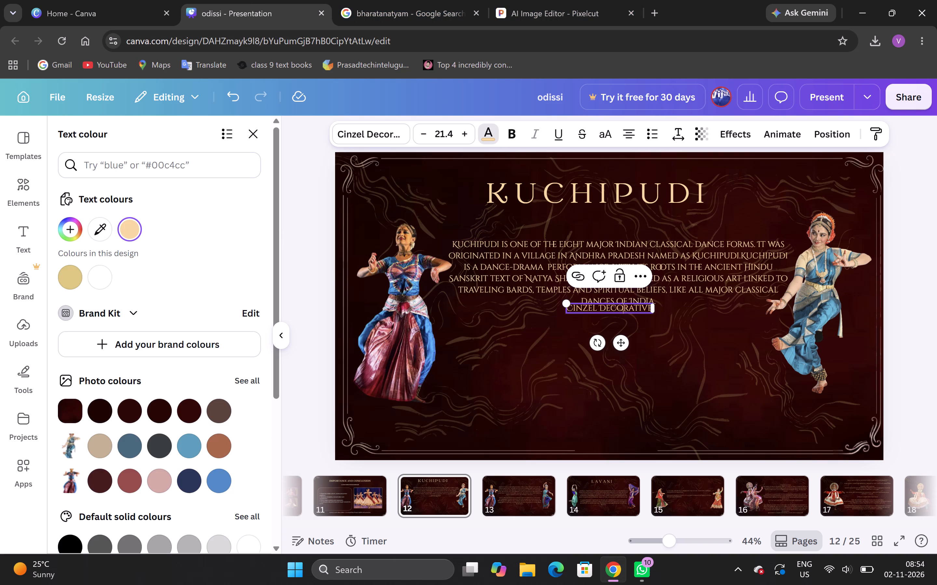
double_click(625, 310)
left_click(625, 310)
key("ctrl+v")
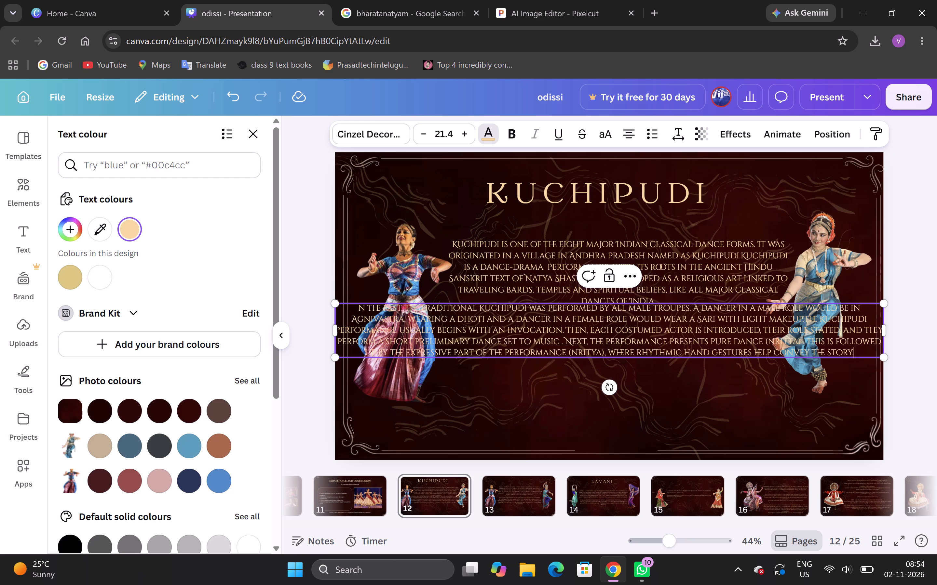
Narrow the pasted paragraph from both sides to fit between the dancers and lower it clear of the introductory paragraph.
left_click_drag(330, 332, 351, 331)
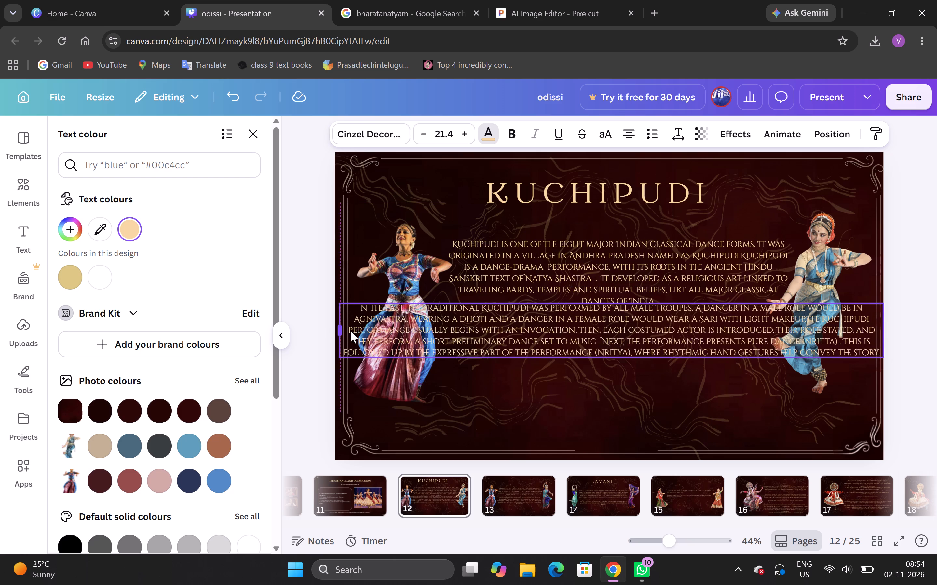
left_click_drag(351, 331, 440, 329)
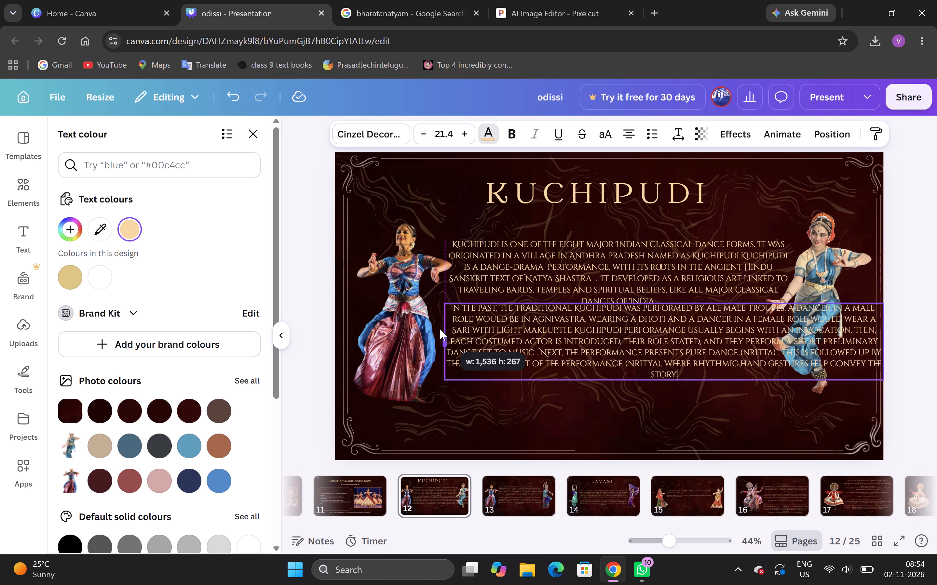
left_click_drag(440, 329, 441, 329)
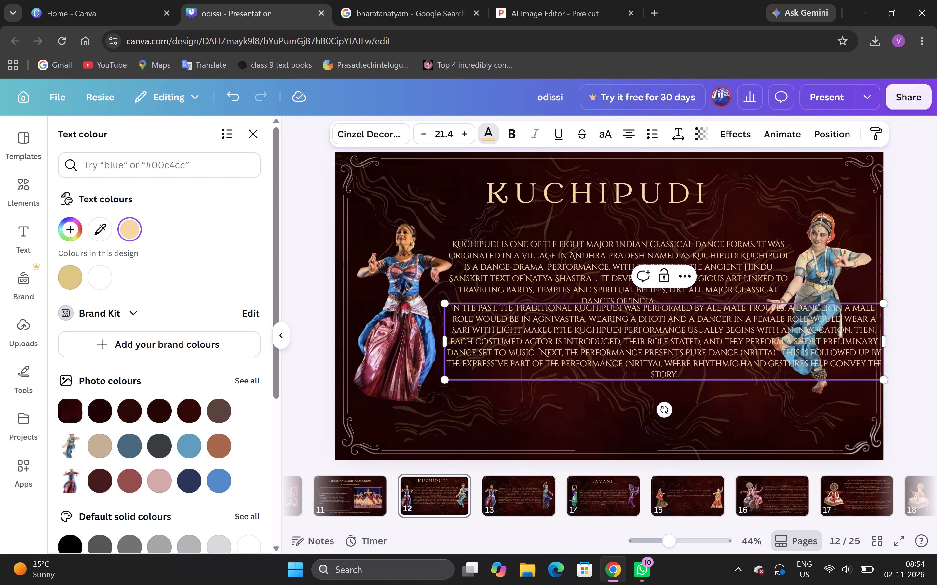
left_click_drag(887, 338, 788, 351)
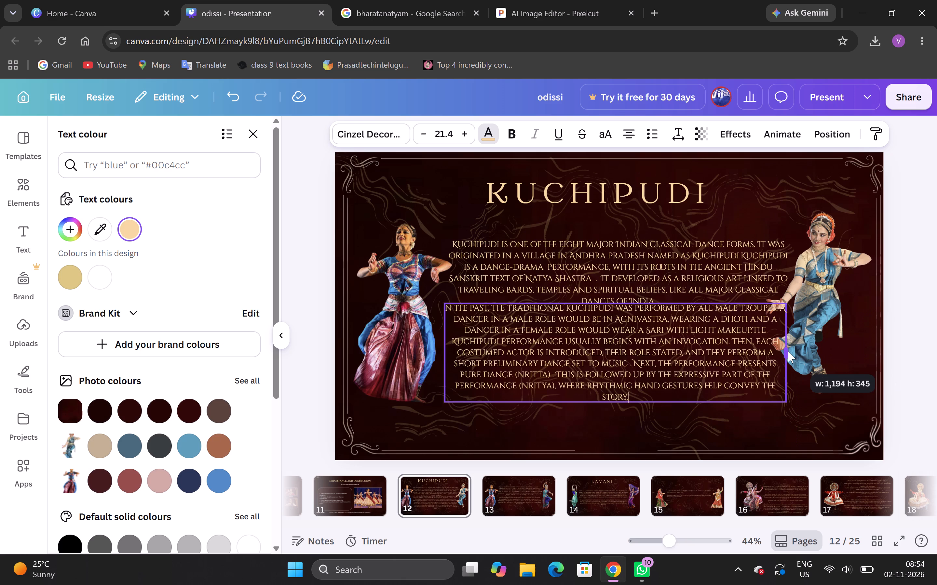
left_click_drag(788, 351, 779, 348)
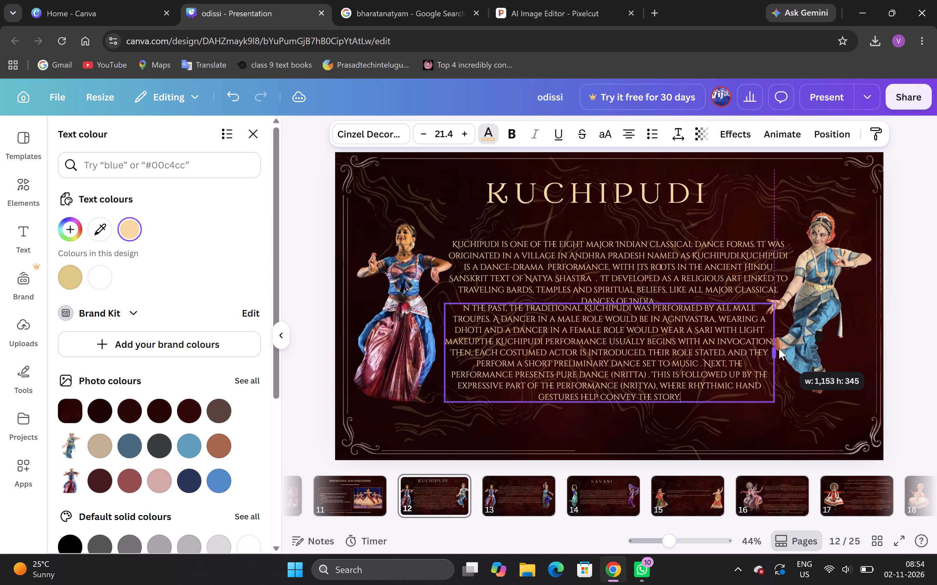
left_click_drag(779, 348, 772, 348)
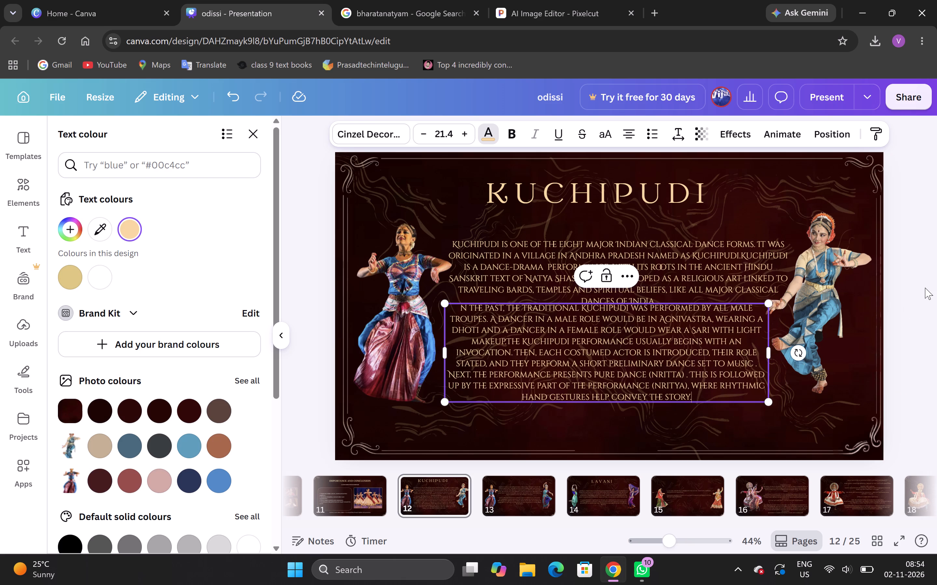
left_click(919, 280)
left_click(736, 274)
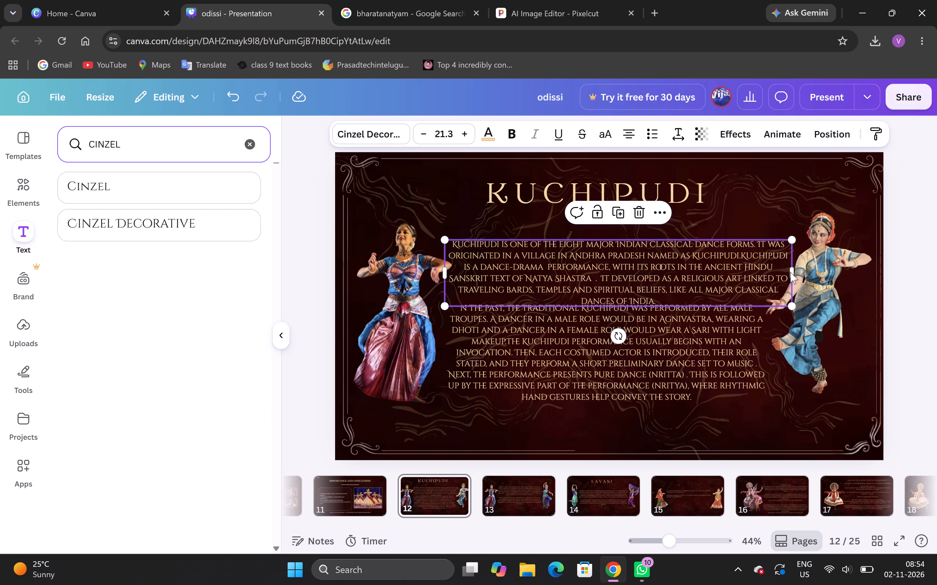
left_click(791, 272)
left_click(791, 272)
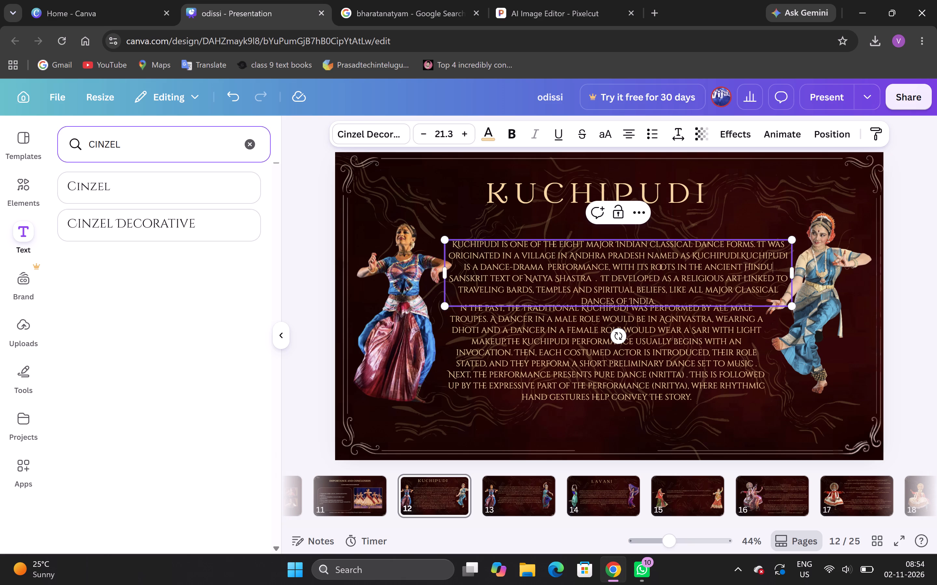
left_click_drag(734, 333, 736, 354)
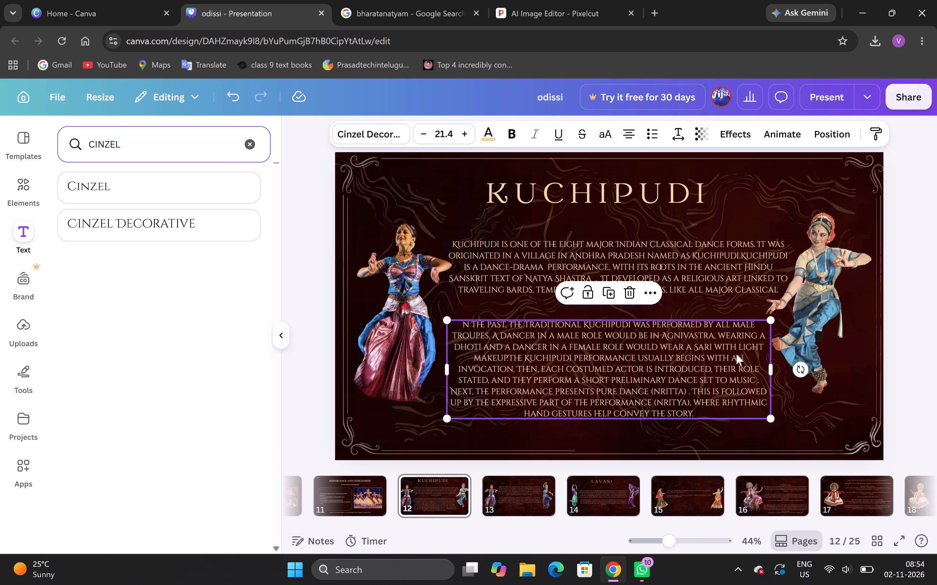
Narrow the introductory Kuchipudi paragraph to about 1,170 wide and shift it slightly toward the blue-costumed dancer.
left_click(785, 274)
left_click_drag(794, 273, 781, 274)
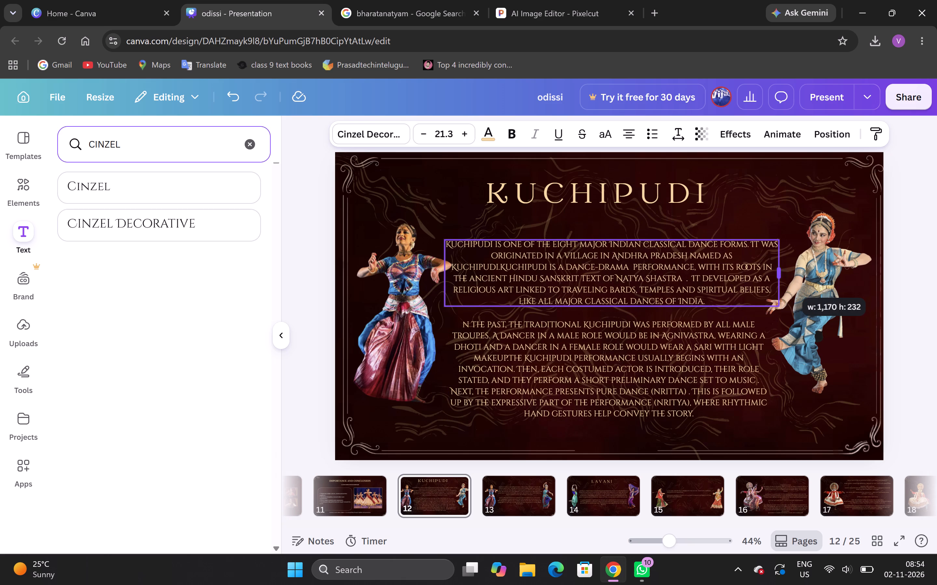
left_click_drag(781, 274, 783, 275)
left_click(916, 244)
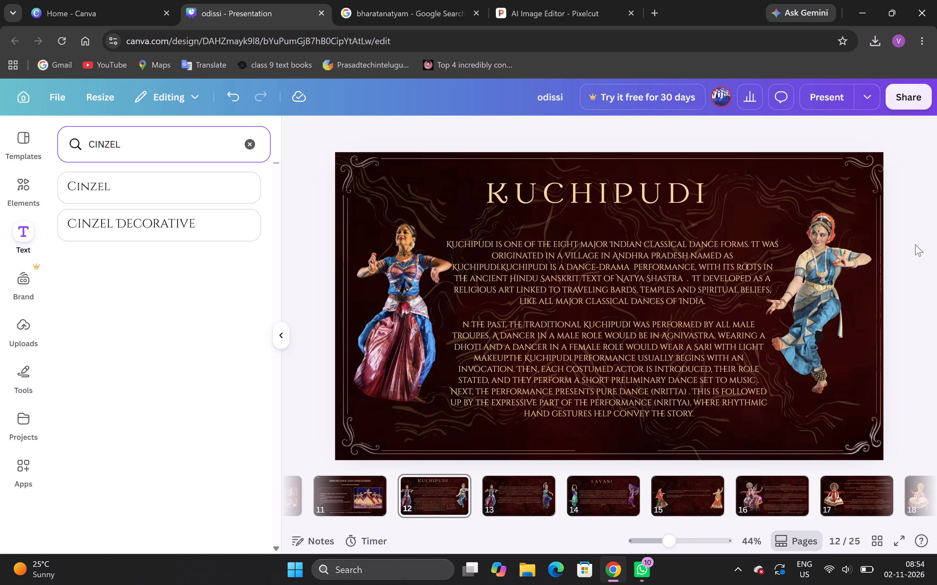
left_click_drag(721, 264, 726, 264)
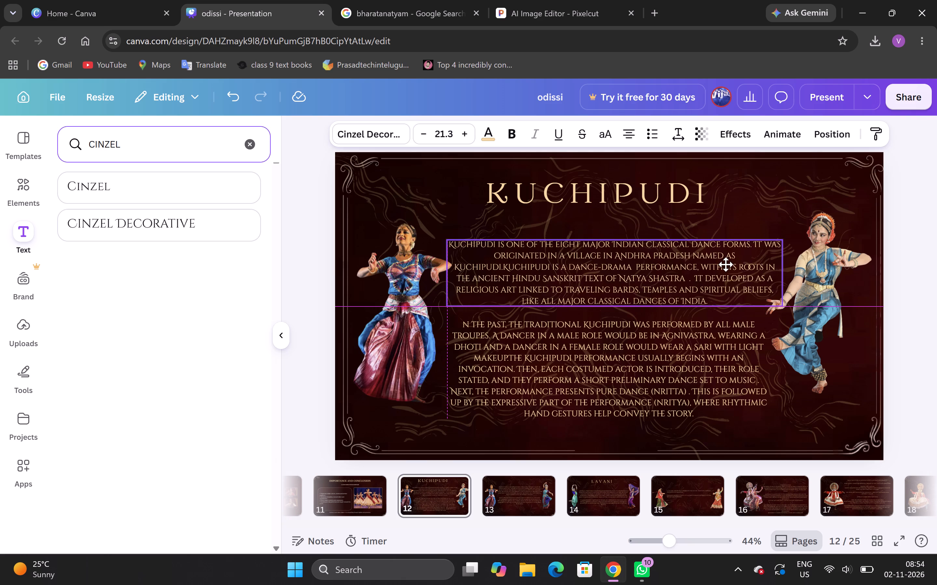
left_click_drag(726, 264, 727, 264)
Nudge the pasted Kuchipudi paragraph slightly sideways and up beneath the introductory paragraph.
left_click(754, 343)
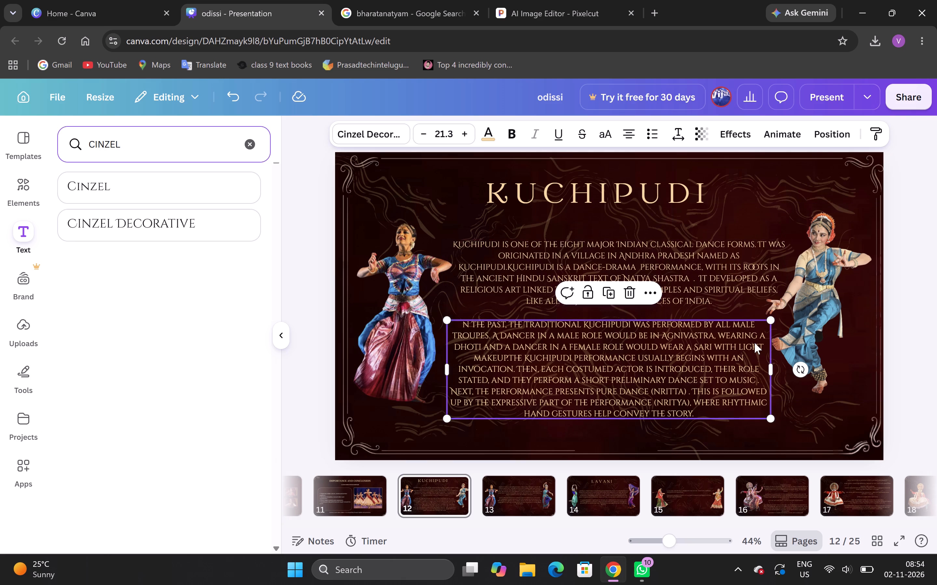
left_click_drag(703, 363, 706, 363)
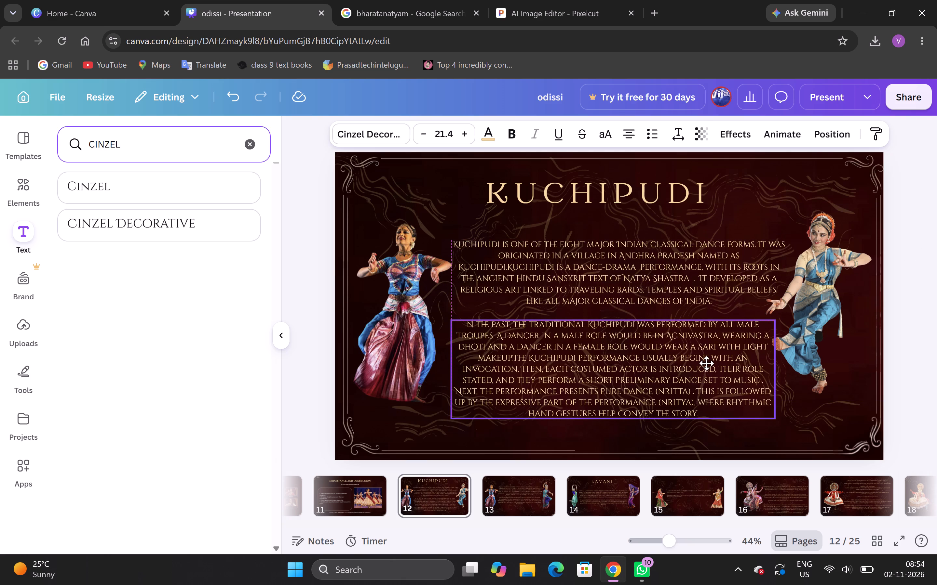
left_click_drag(706, 363, 704, 360)
left_click(890, 313)
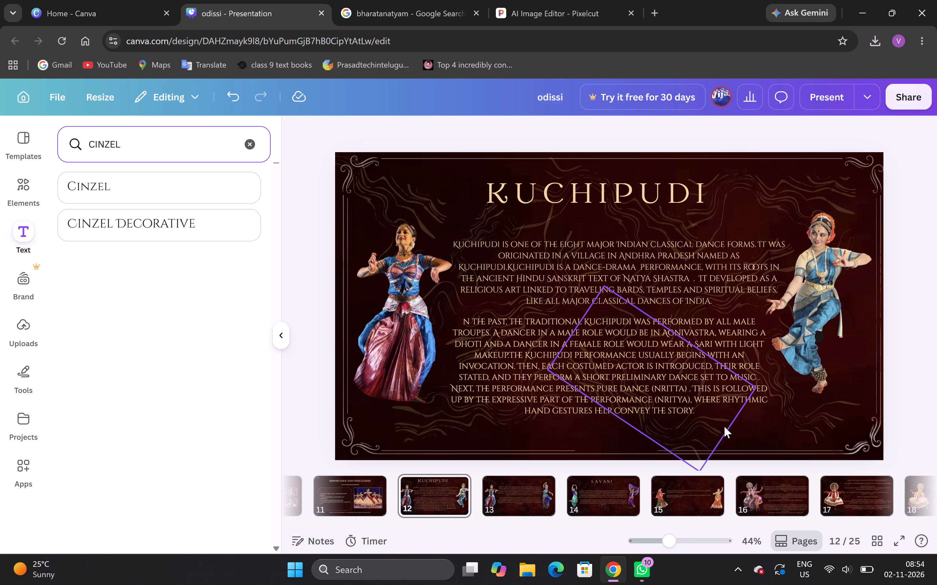
Look through pages 15 to 19 to check the Kathakali pages and reach the first Bharatanatyam page.
scroll(541, 491, "left", 1)
left_click(541, 491)
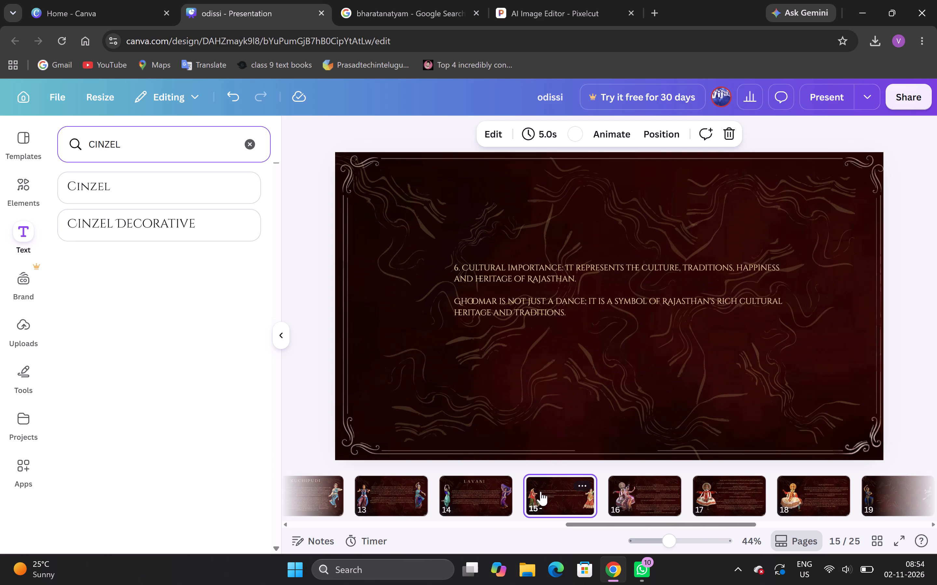
left_click(627, 491)
scroll(614, 494, "left", 1)
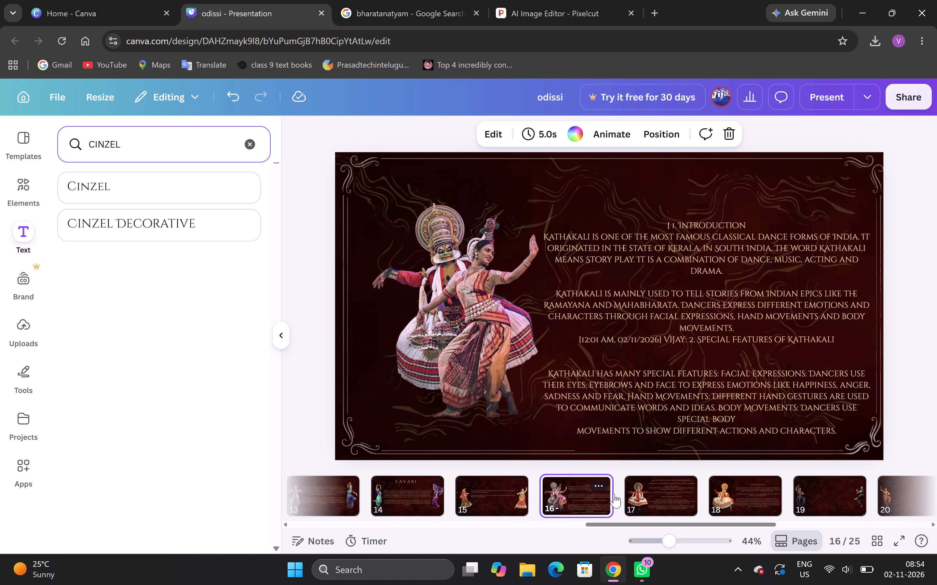
scroll(614, 494, "left", 1)
left_click(614, 494)
scroll(570, 500, "left", 1)
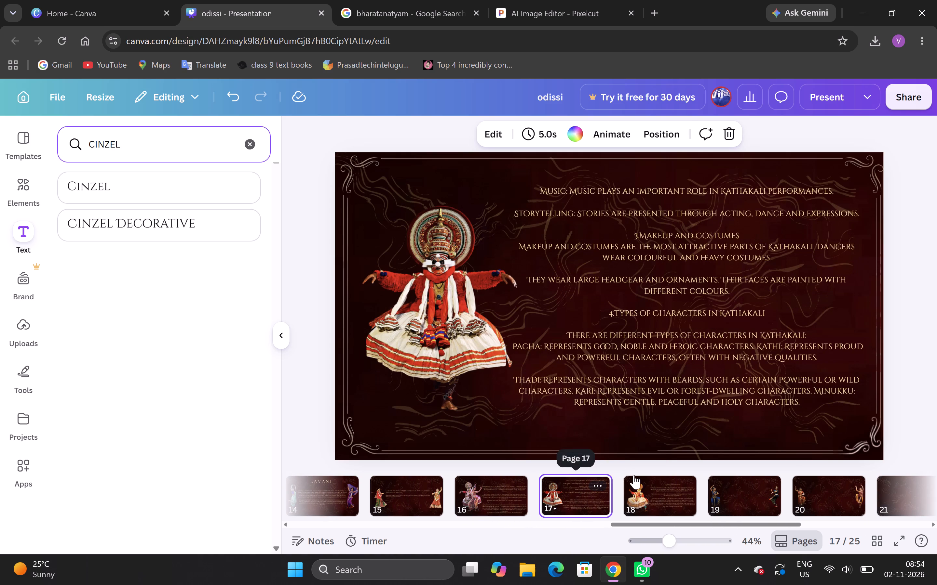
left_click(659, 496)
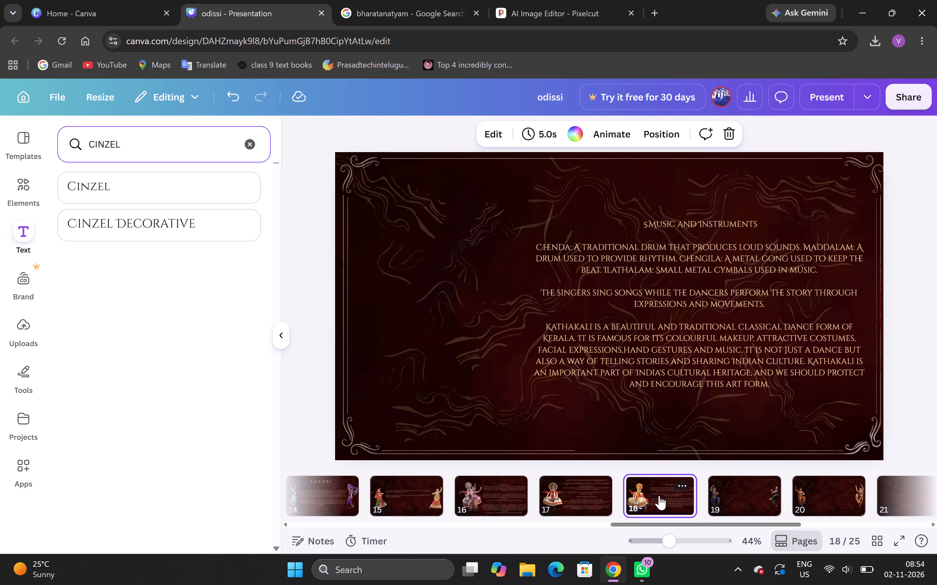
scroll(659, 496, "left", 1)
left_click(670, 510)
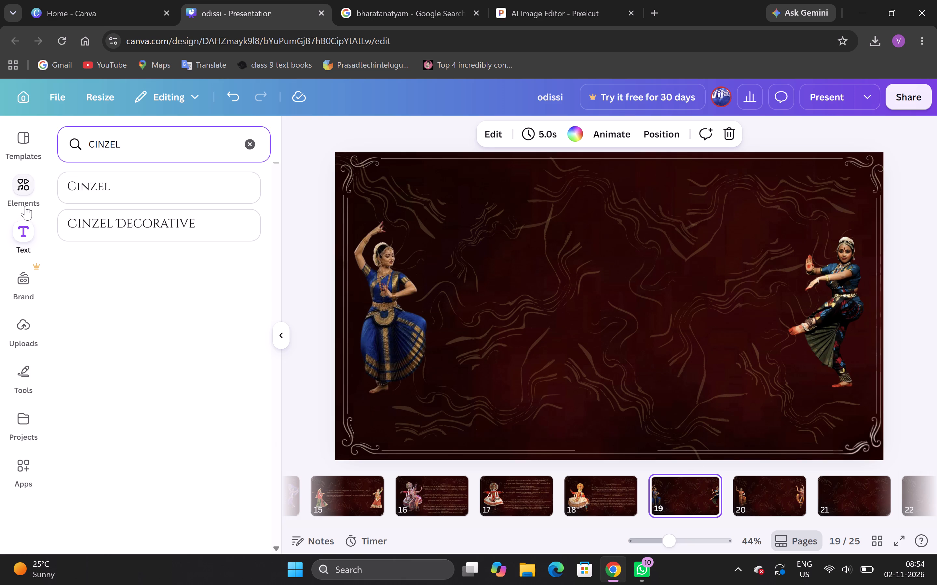
Add a text box in the Catchy Mager font to page 19 and set its font size to 84.
left_click(328, 23)
left_click(254, 144)
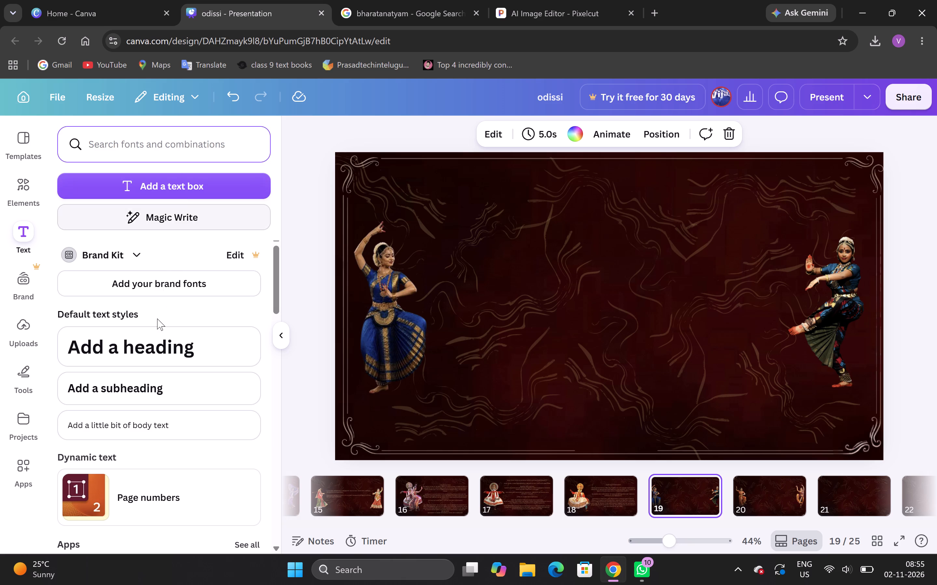
left_click(172, 141)
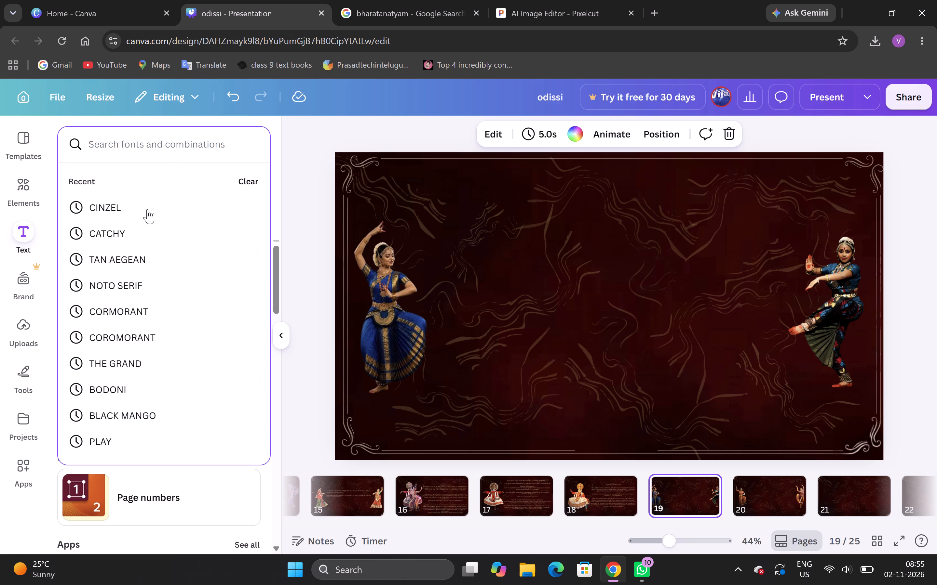
left_click(141, 238)
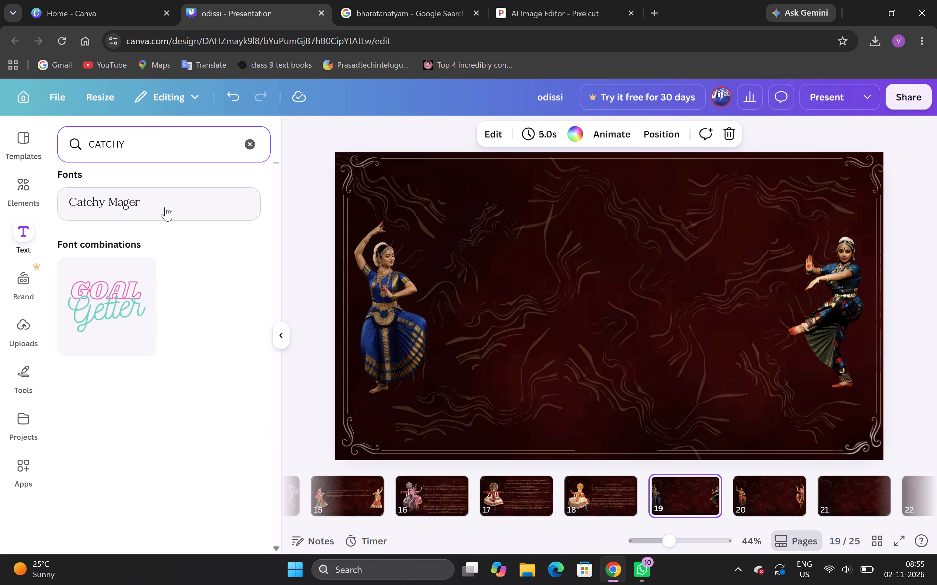
left_click(165, 207)
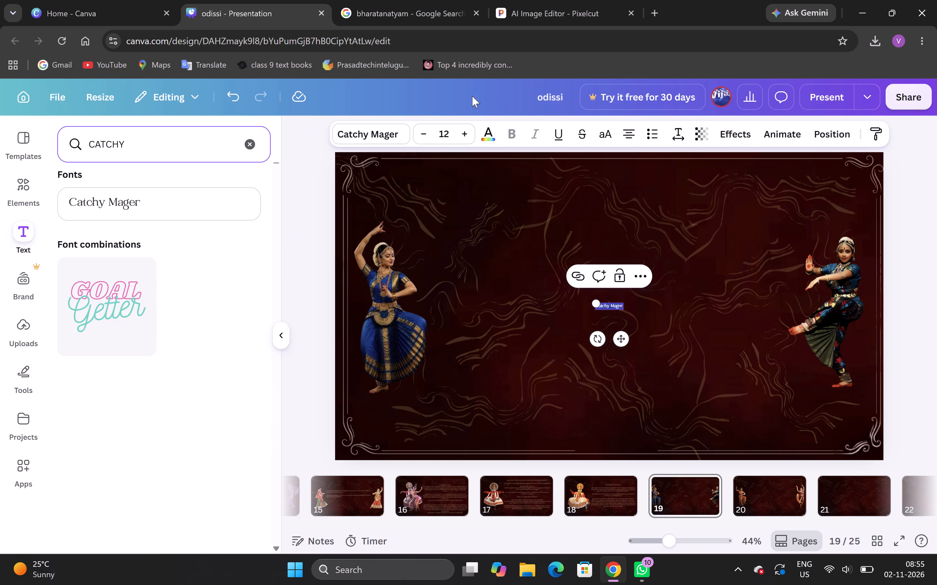
left_click(449, 134)
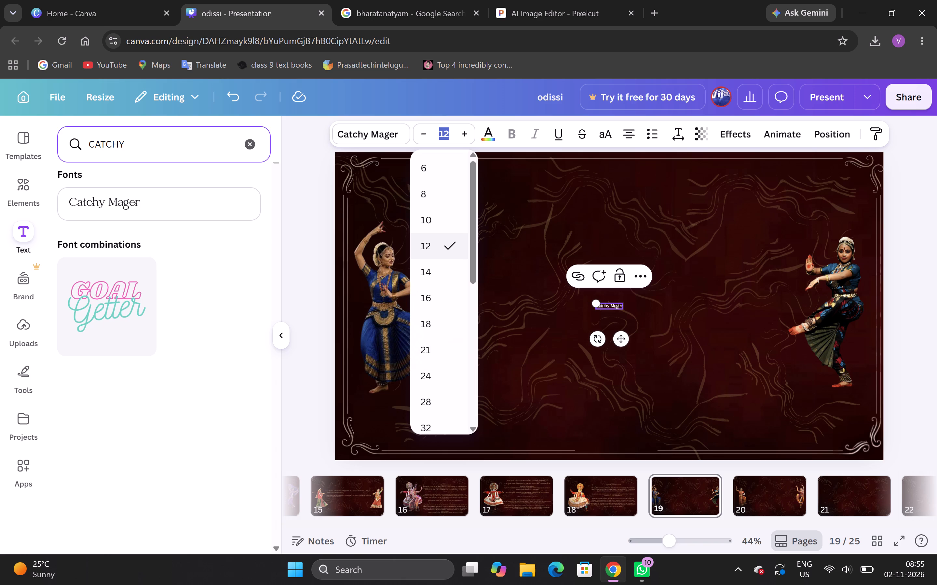
type("84")
key("Return")
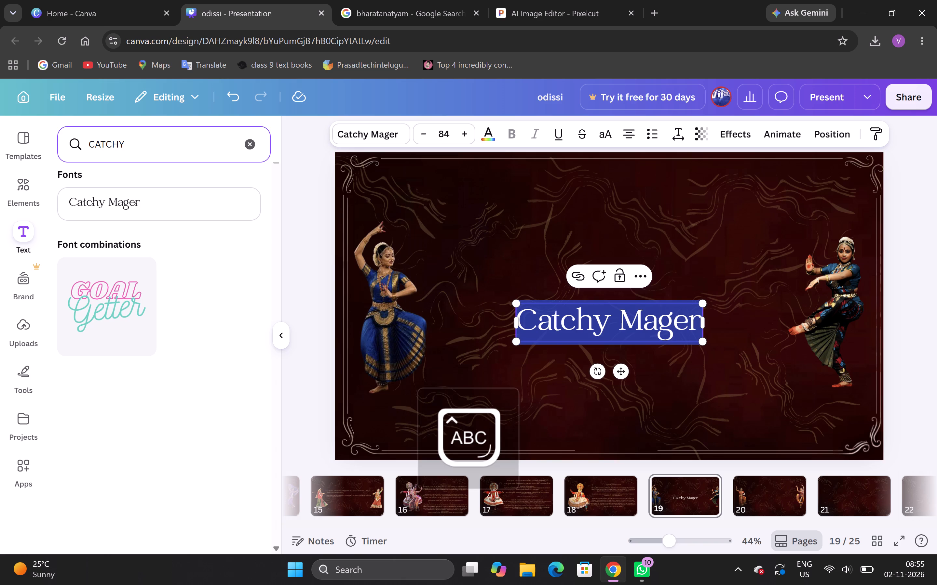
Replace the placeholder text with the letter-spaced heading "B H A R A T A N A T Y A M".
type("B HA")
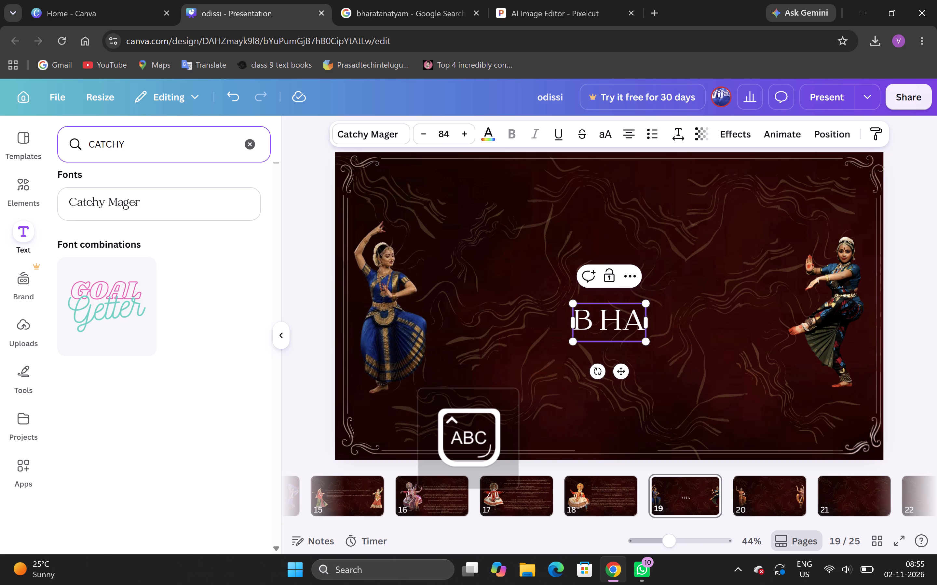
key("BackSpace")
key("space")
type("A R A T A")
key("space")
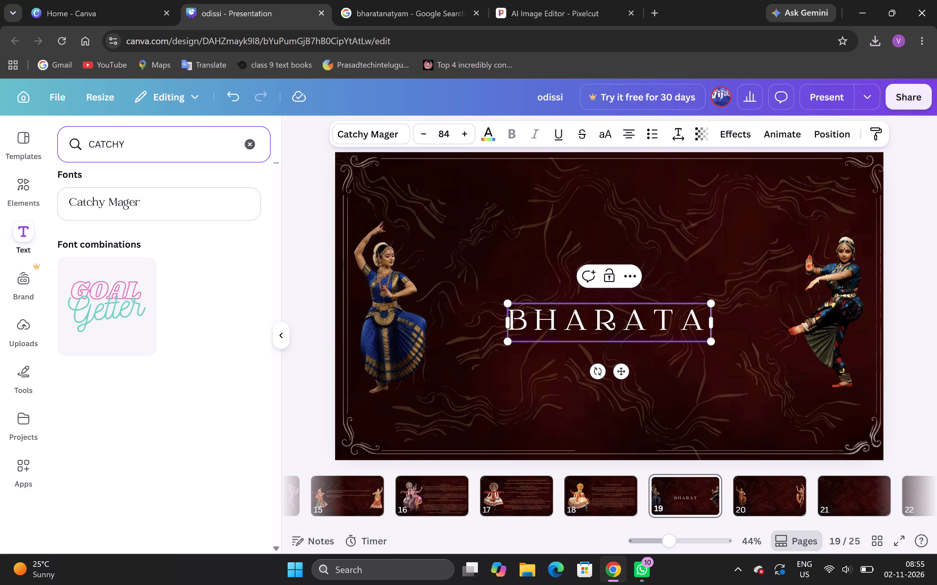
type("NA")
key("BackSpace")
key("space")
type("A T Y A")
key("space")
key("m")
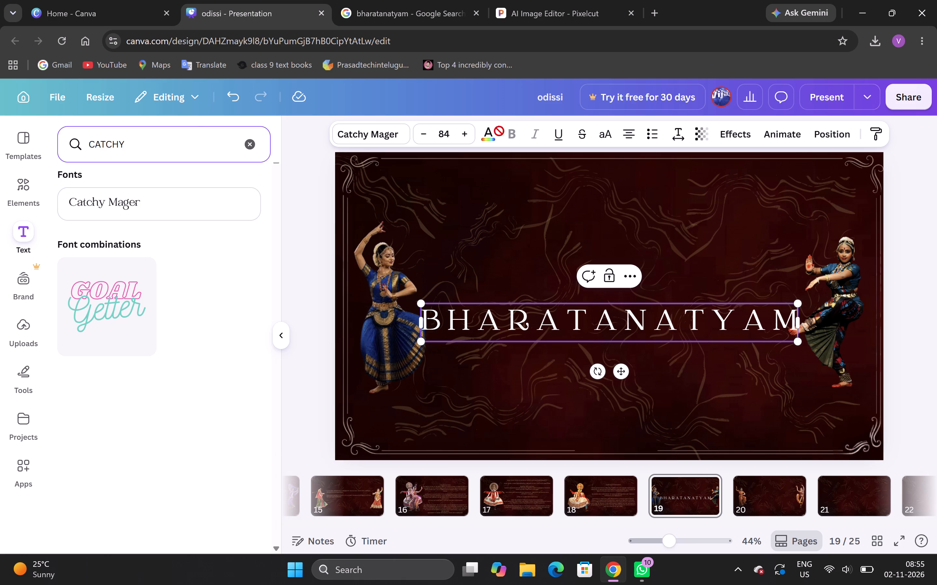
Recolour the heading from white to the design's light peach, applying the change to all matching colour on the page.
left_click(479, 138)
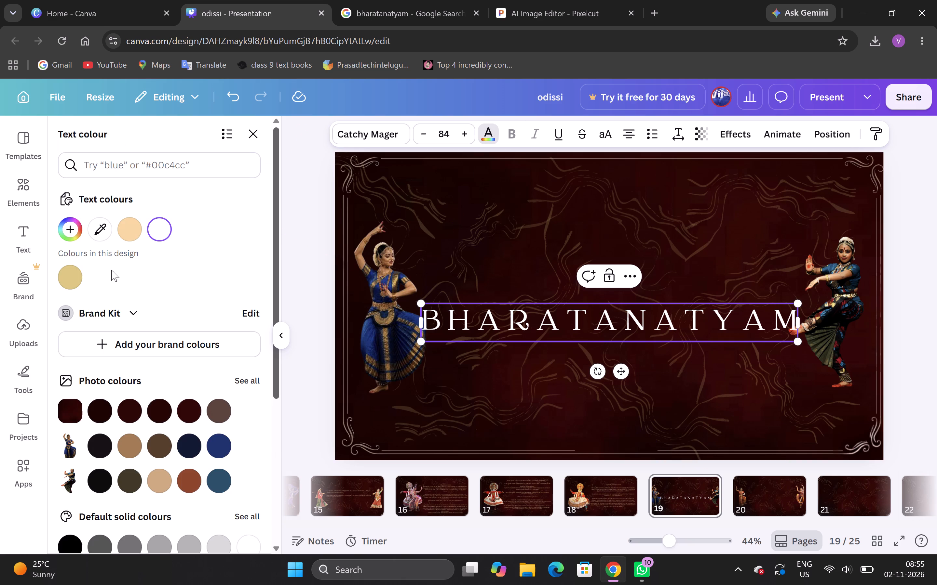
left_click(125, 236)
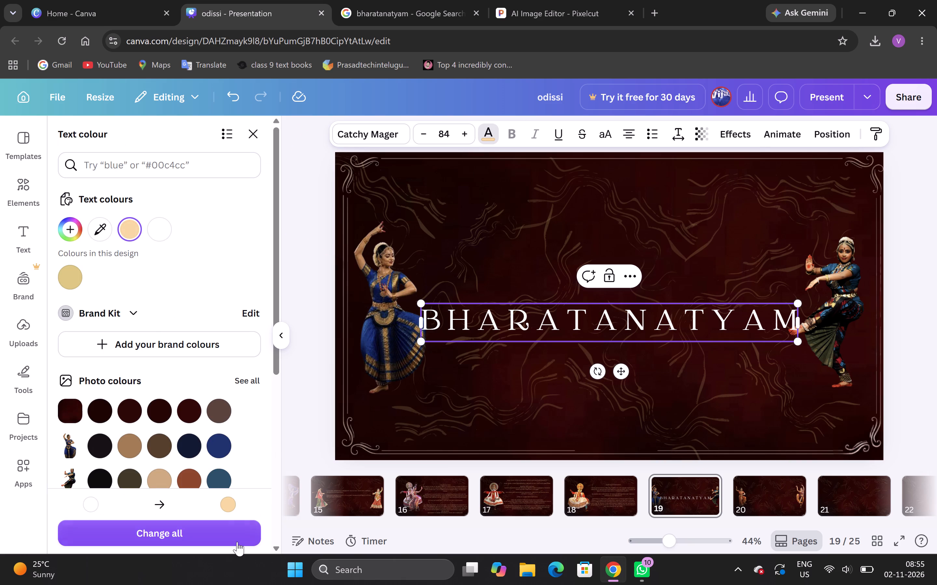
left_click(226, 535)
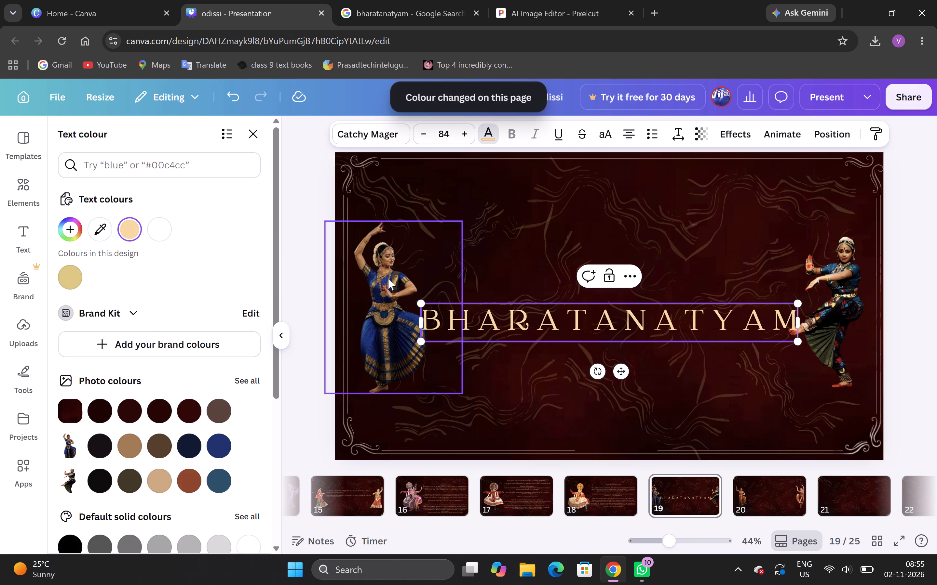
Set the BHARATANATYAM heading's font size to 80.
left_click(452, 133)
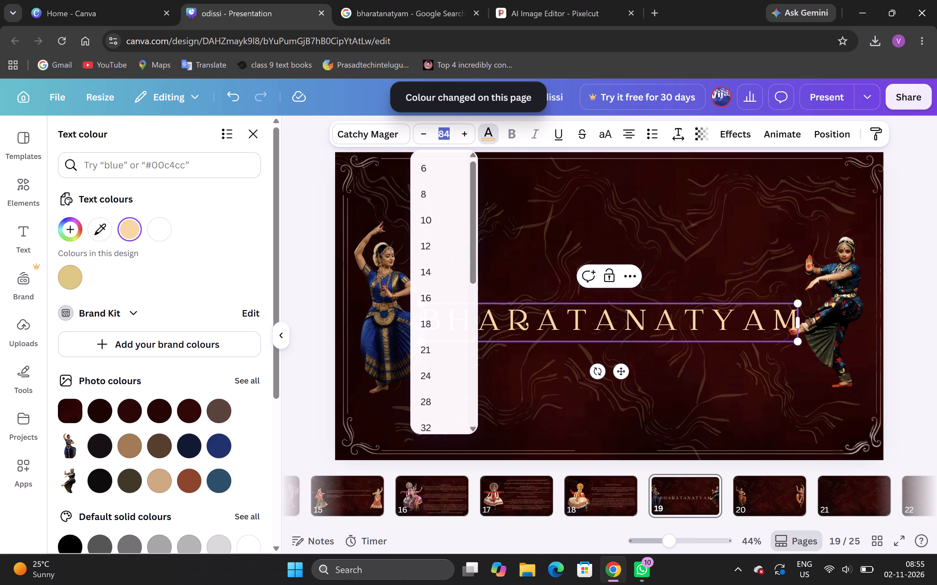
type("80")
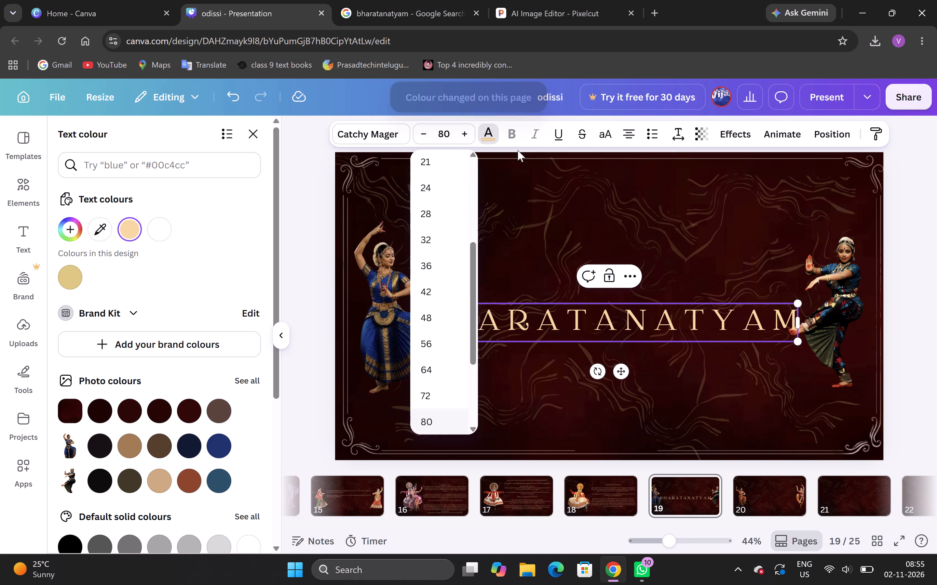
key("Return")
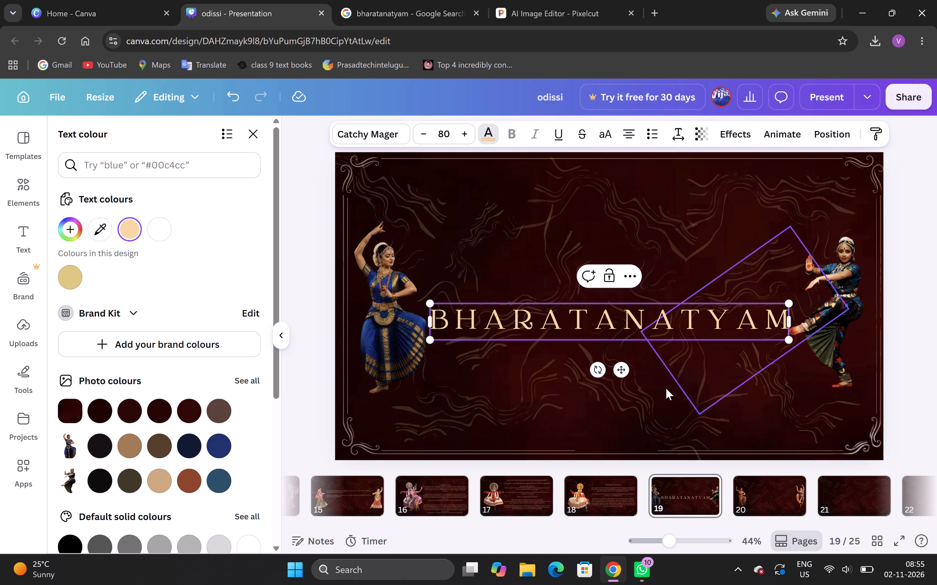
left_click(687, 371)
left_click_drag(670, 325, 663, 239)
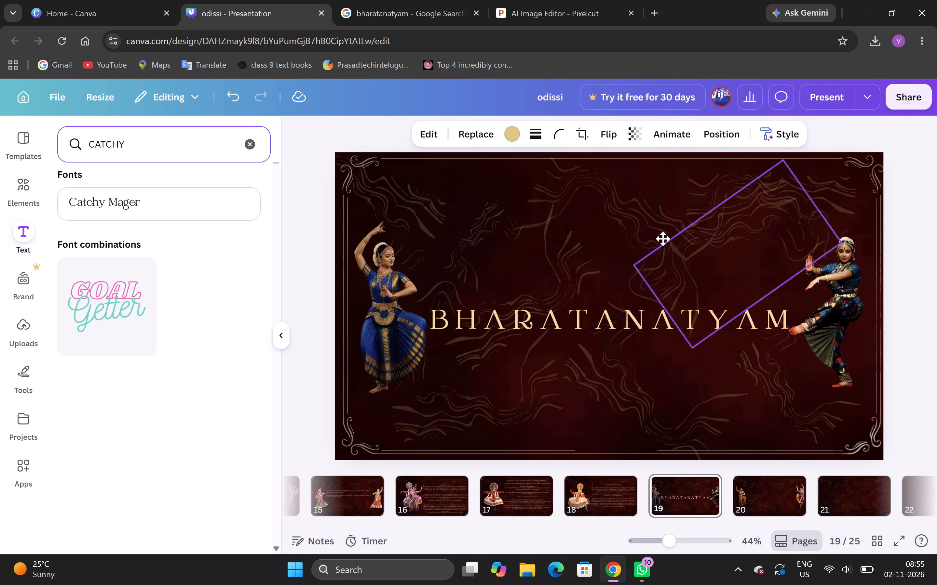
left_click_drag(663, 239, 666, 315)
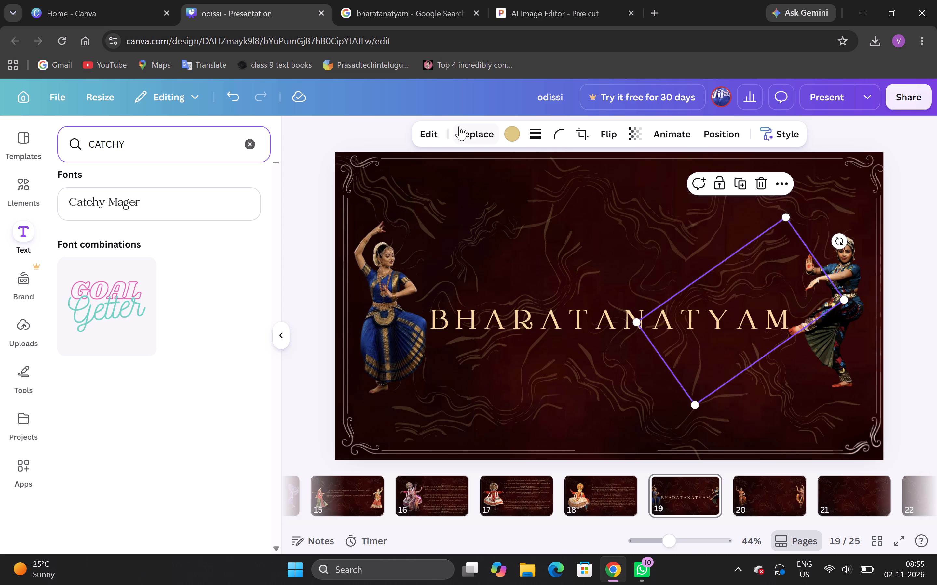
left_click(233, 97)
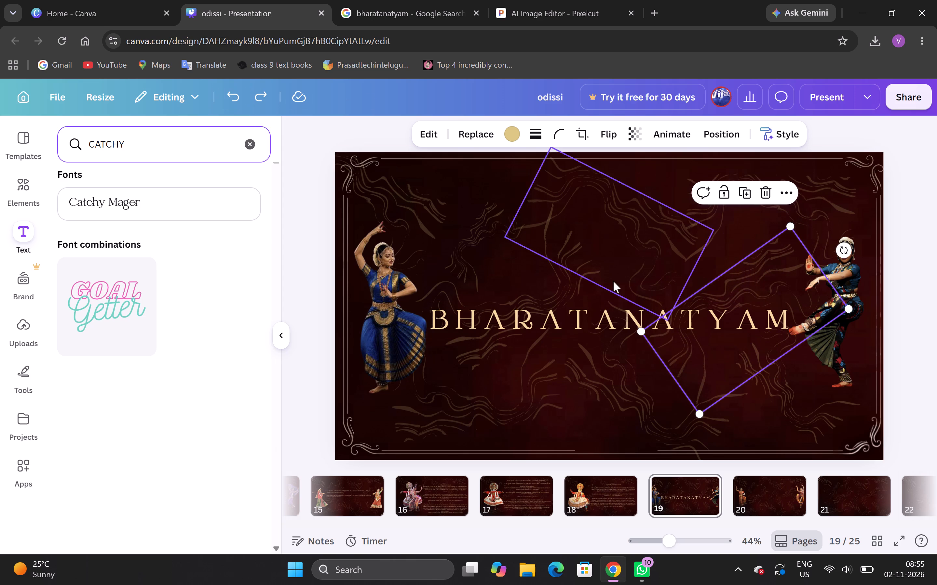
Move the BHARATANATYAM heading up to the top of the page, centred above the two dancers.
left_click_drag(629, 307, 614, 192)
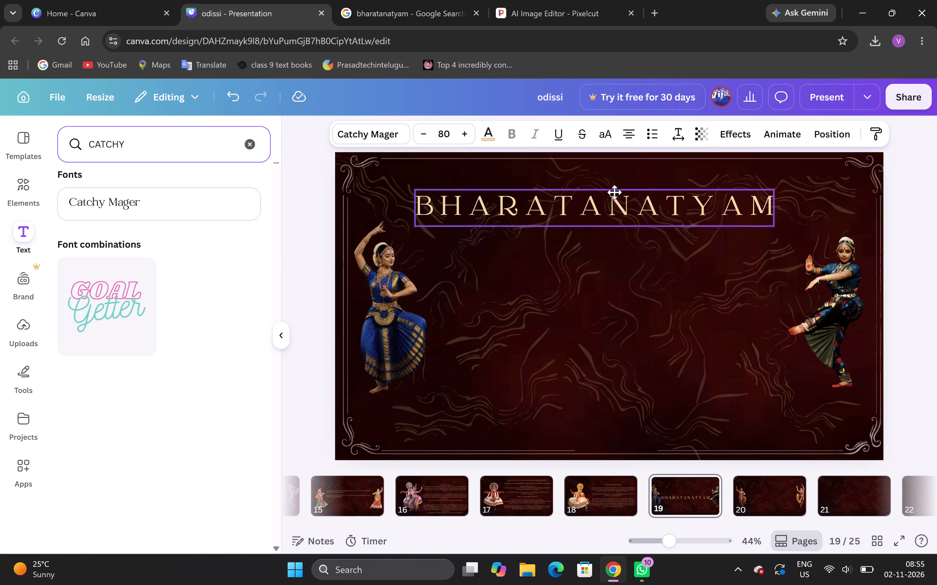
left_click_drag(614, 192, 619, 185)
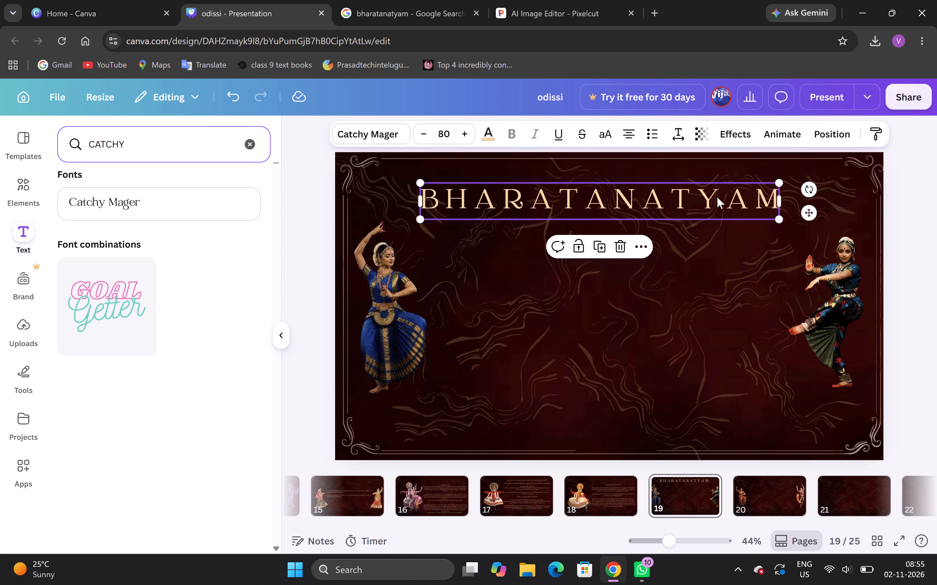
left_click(915, 208)
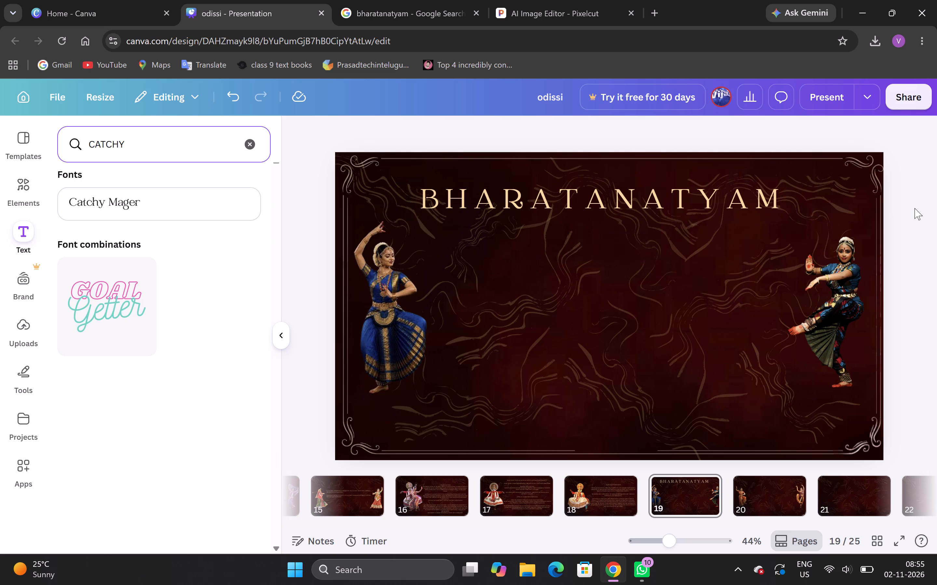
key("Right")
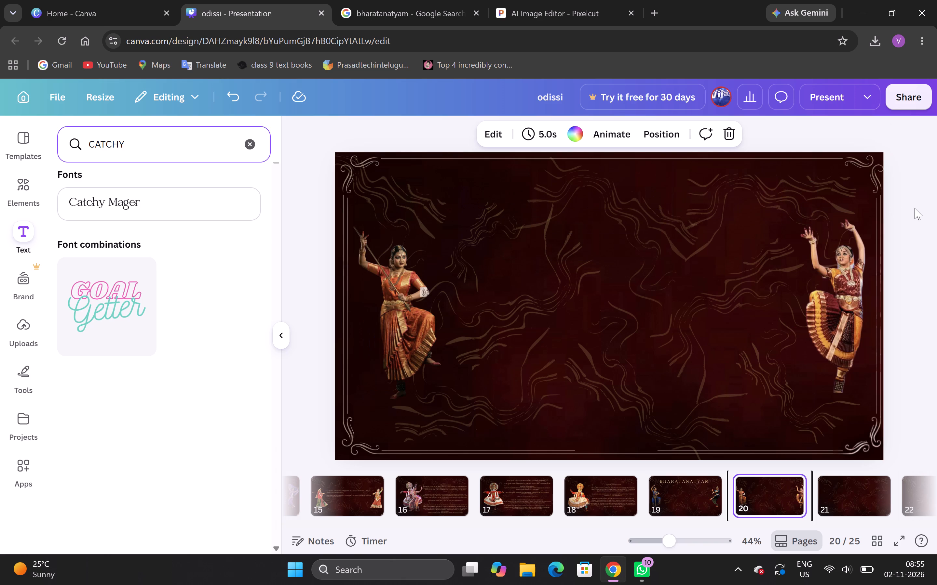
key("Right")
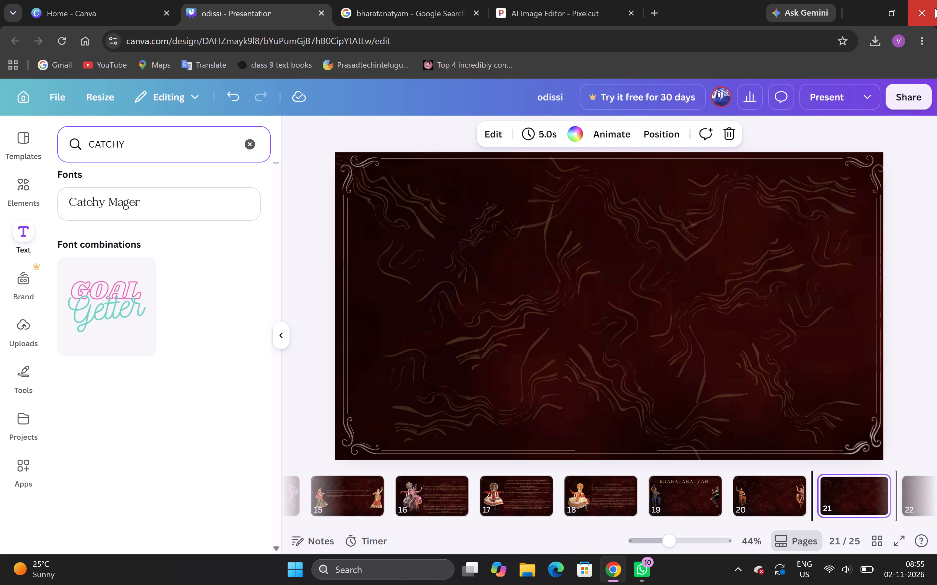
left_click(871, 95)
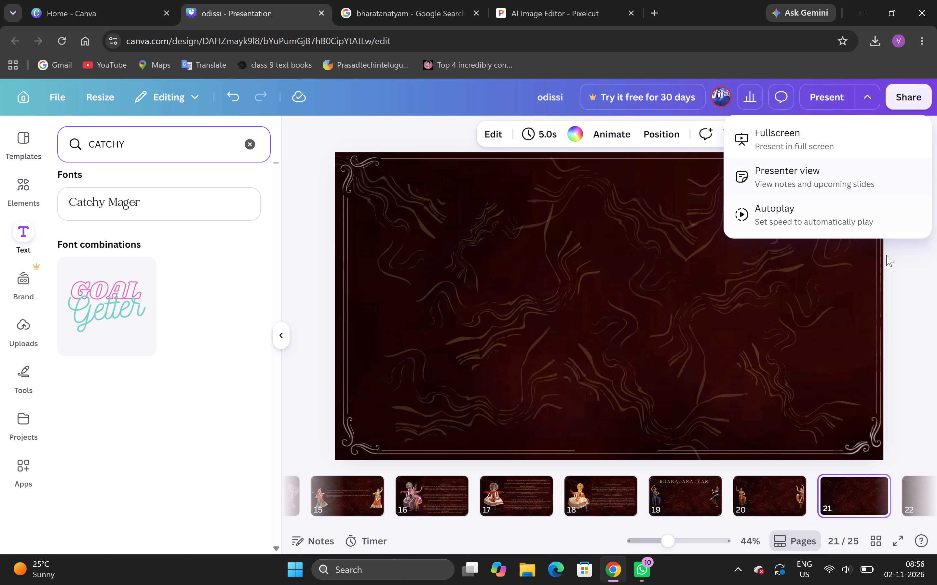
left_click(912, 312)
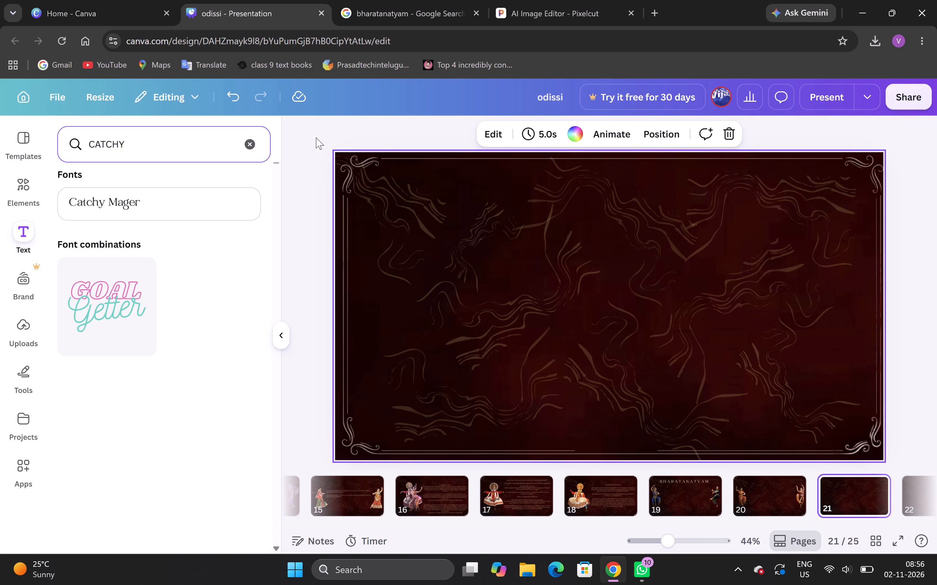
Return to the Canva home page and download all pages of the odissi design as a PPTX file.
left_click(17, 93)
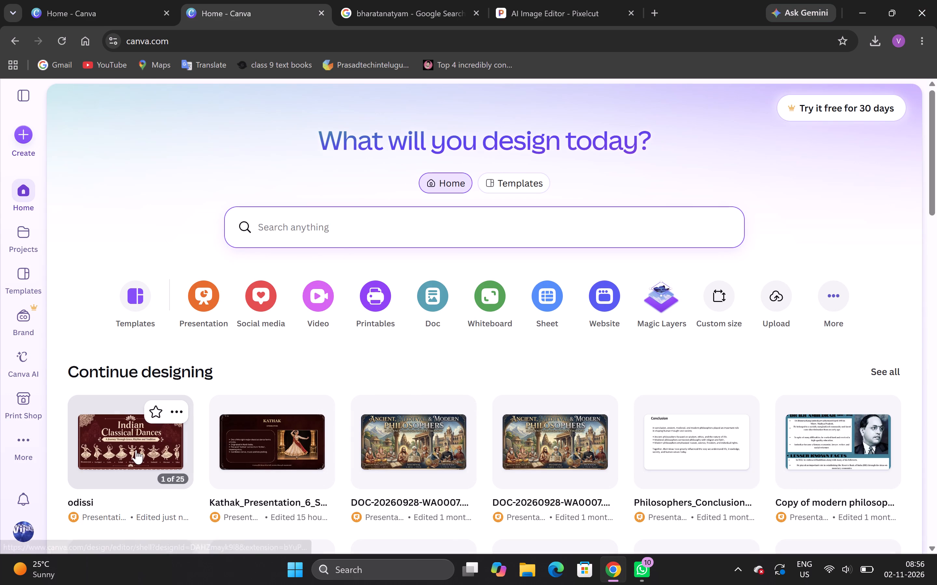
left_click(169, 419)
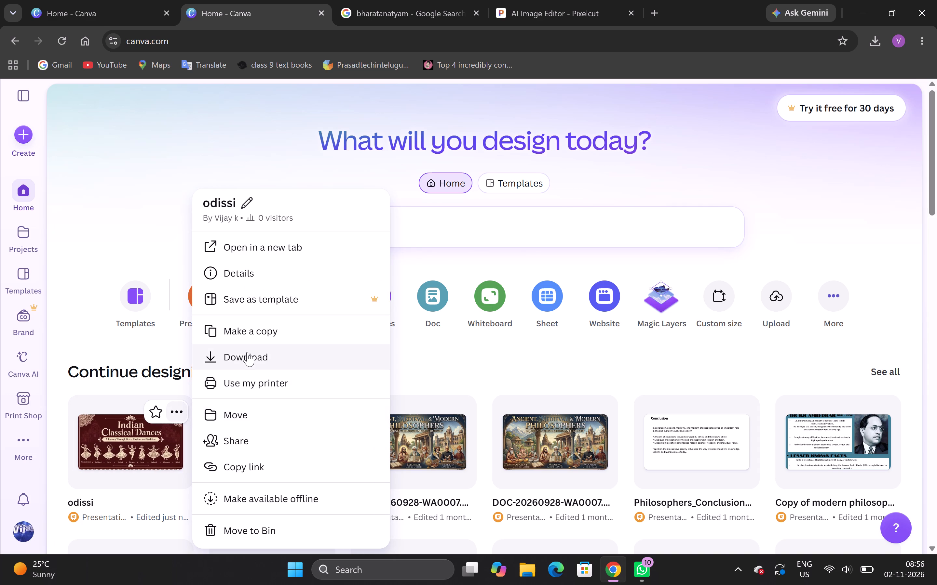
left_click(247, 352)
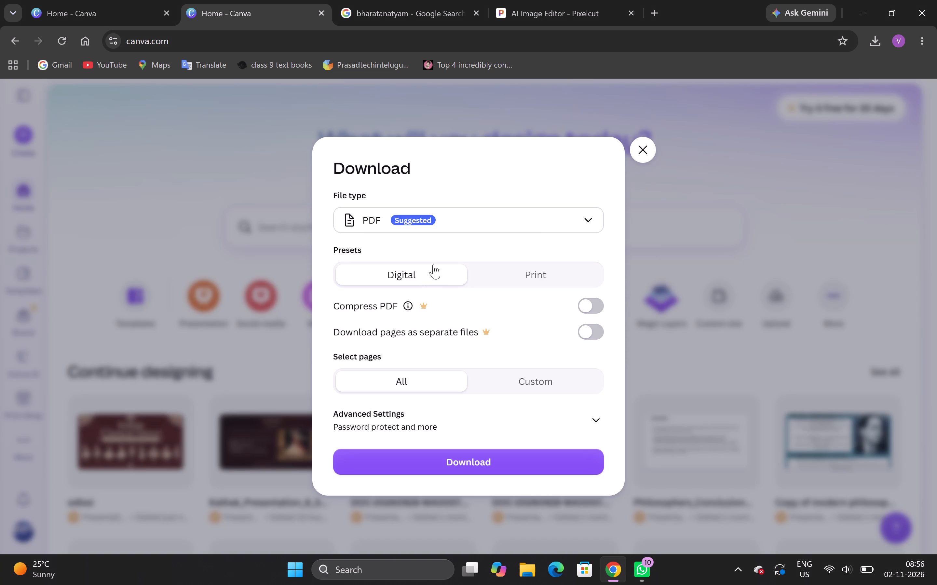
left_click(447, 211)
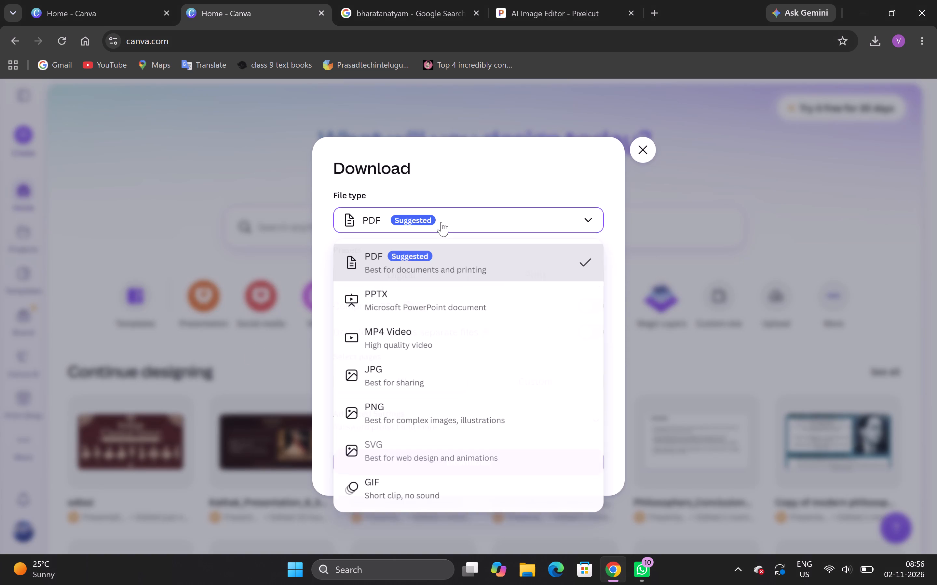
left_click(410, 305)
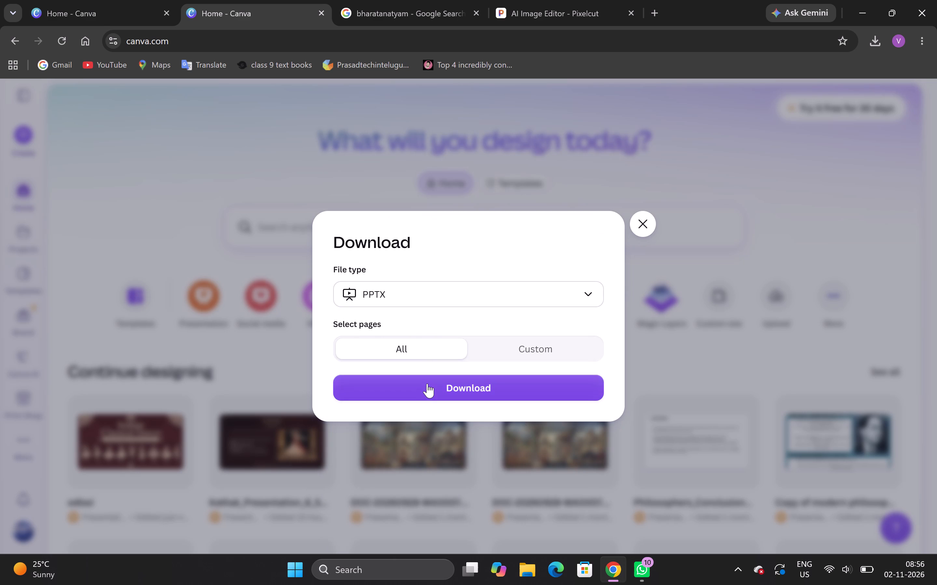
left_click(429, 390)
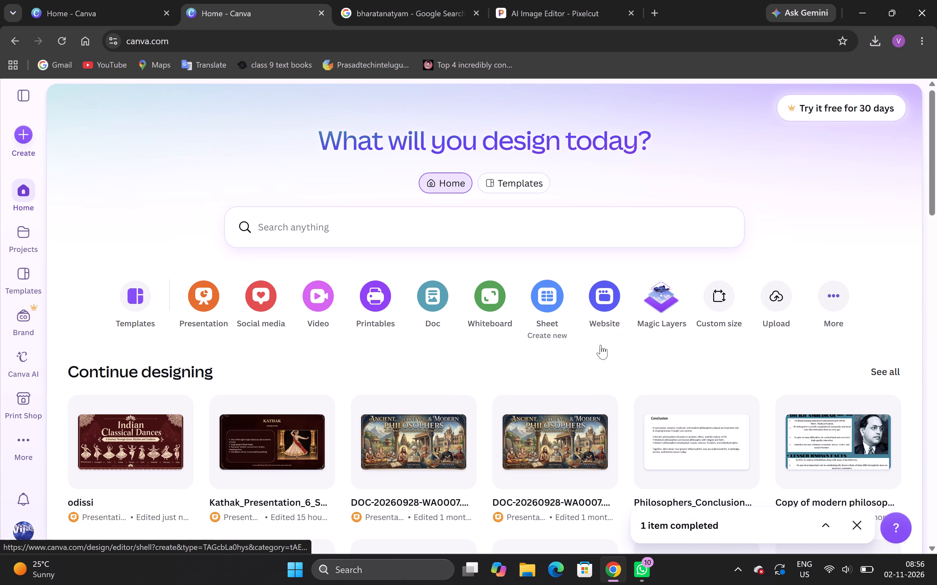
Open the downloaded odissi presentation in PowerPoint, using that app just once, and show slide 2.
left_click(880, 36)
left_click(789, 104)
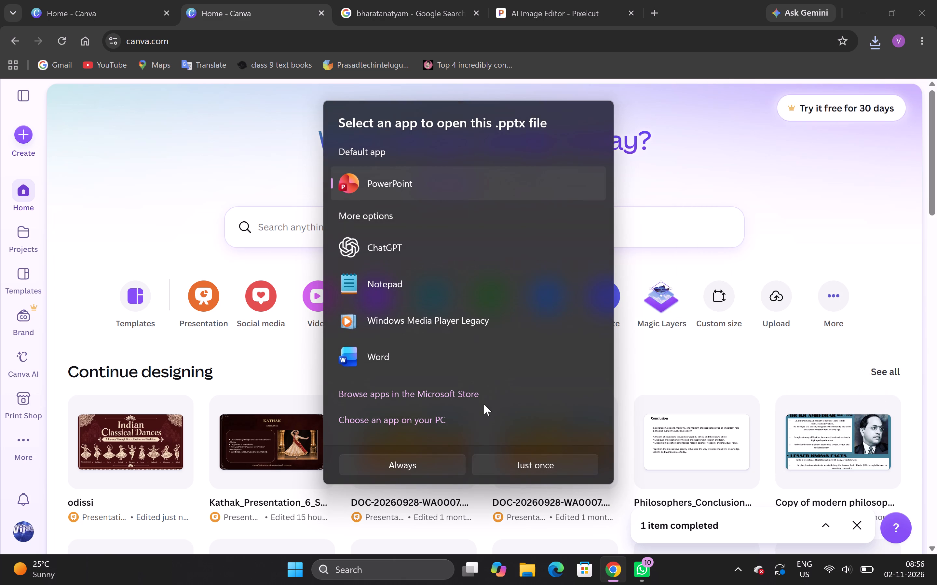
left_click(493, 461)
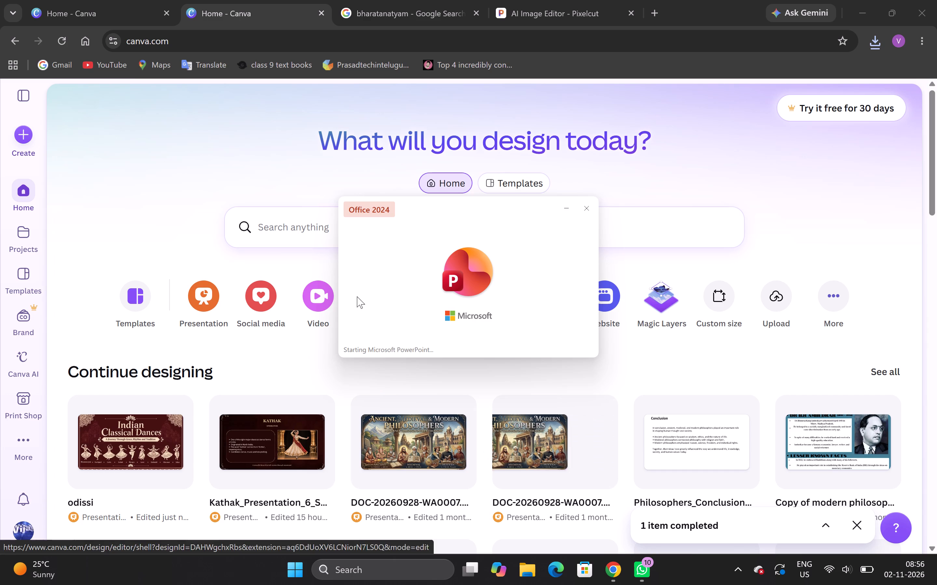
left_click(68, 192)
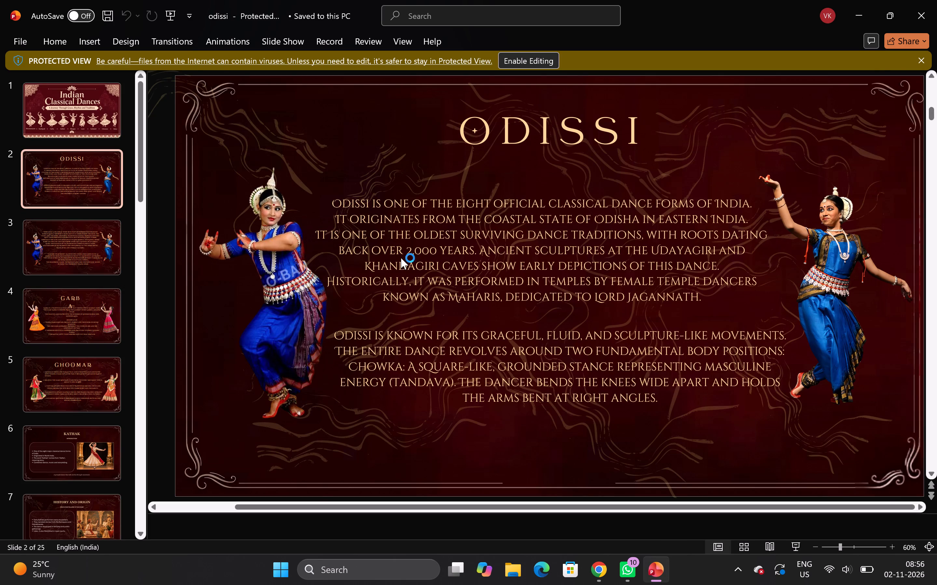
Examine slides 3 to 5 of the downloaded odissi presentation, comparing how their headings and text are laid out.
scroll(459, 253, "down", 1)
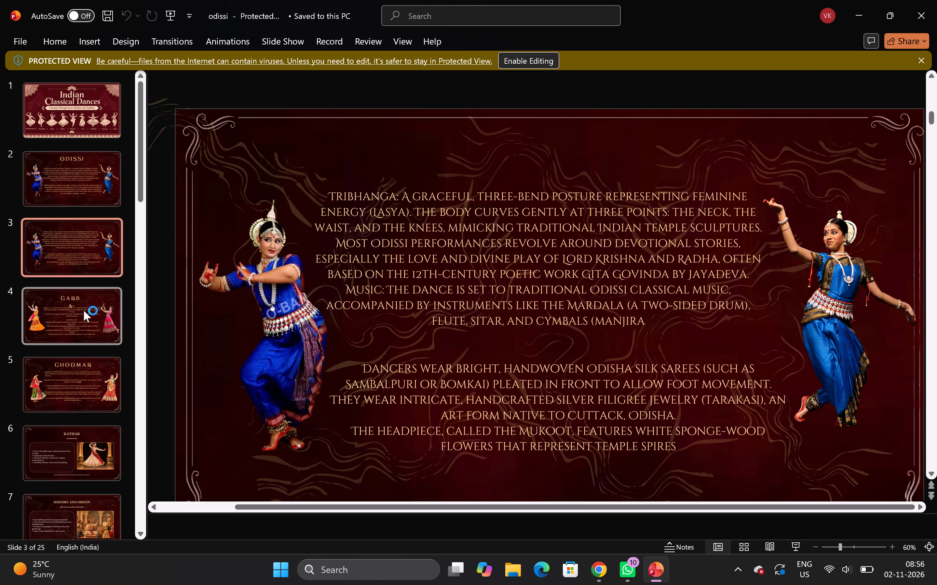
left_click(84, 310)
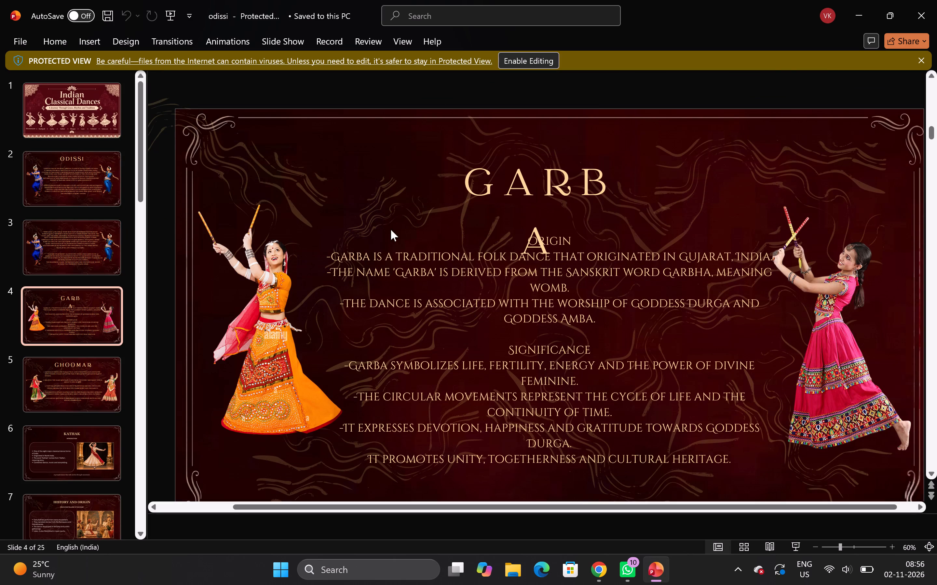
left_click(98, 243)
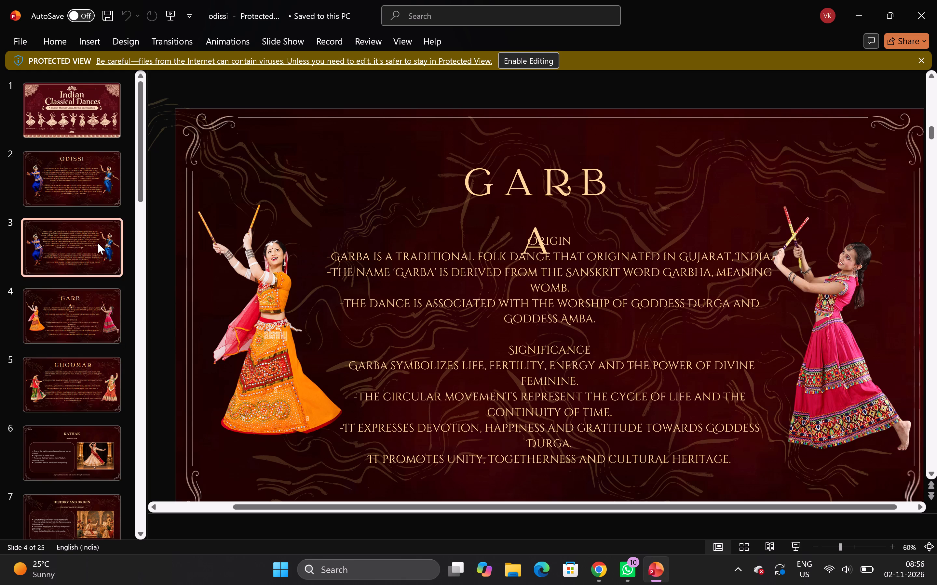
left_click(91, 293)
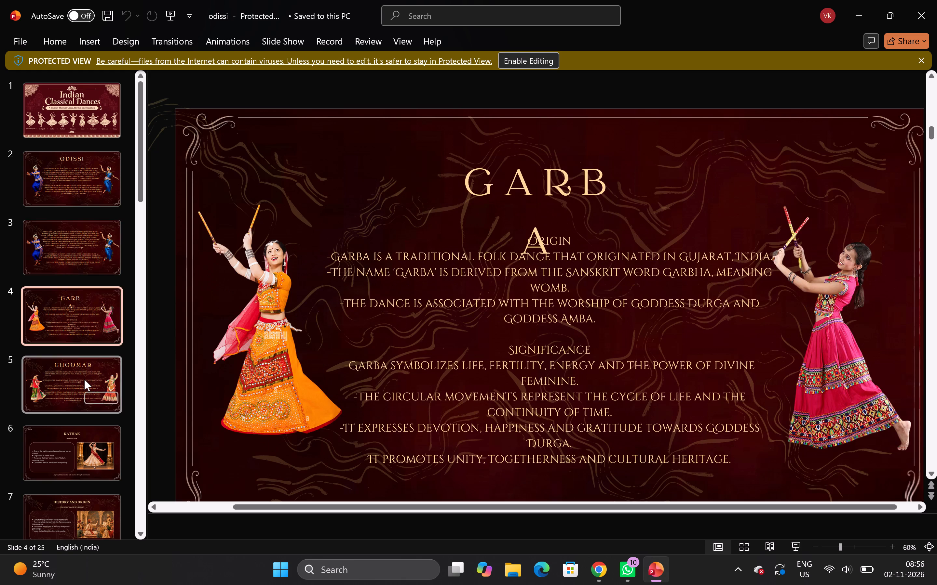
left_click(84, 379)
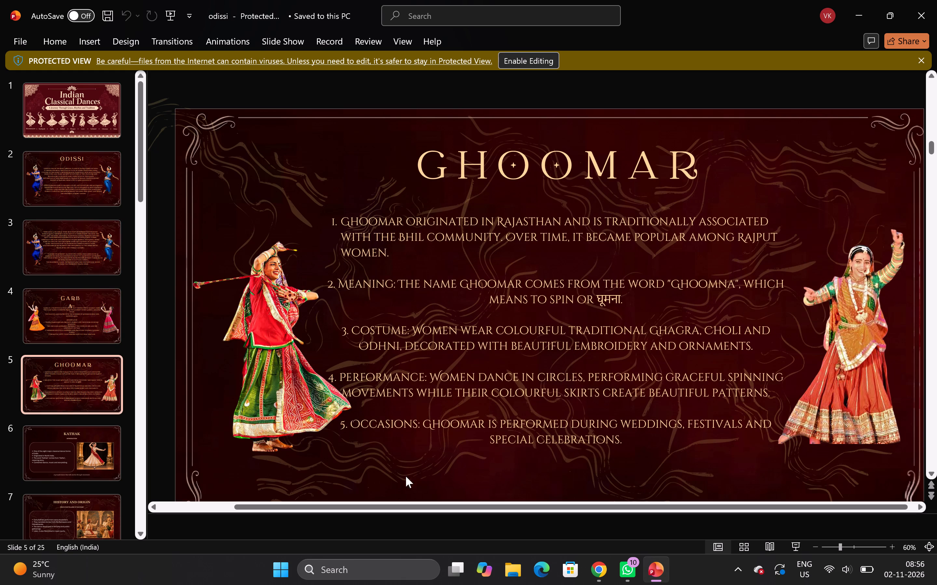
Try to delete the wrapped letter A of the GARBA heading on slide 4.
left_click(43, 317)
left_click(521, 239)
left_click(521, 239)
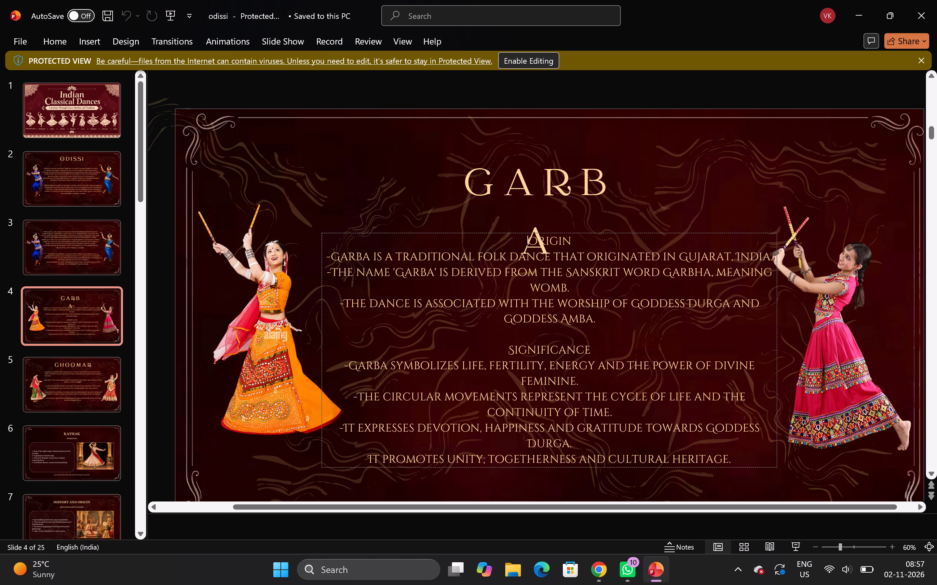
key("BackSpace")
Switch to Canva in Chrome, reopen the odissi design and move page 4's GARBA heading slightly up and to the right.
left_click(610, 575)
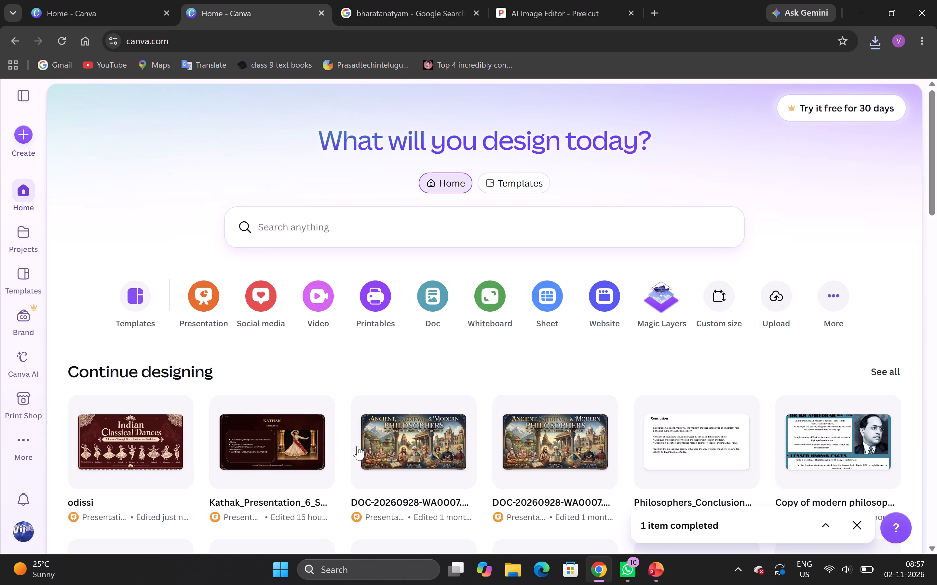
left_click(159, 460)
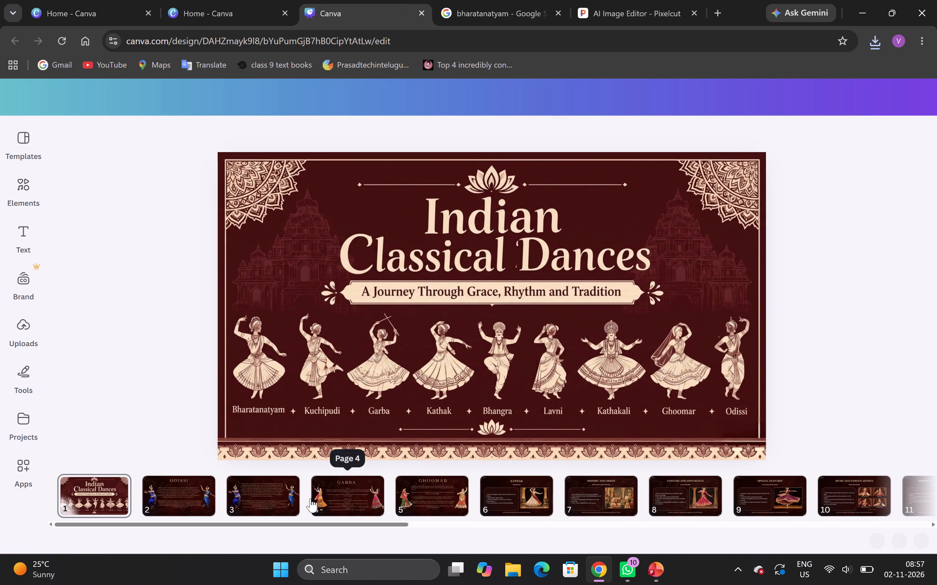
left_click(306, 499)
scroll(306, 499, "right", 1)
left_click(353, 495)
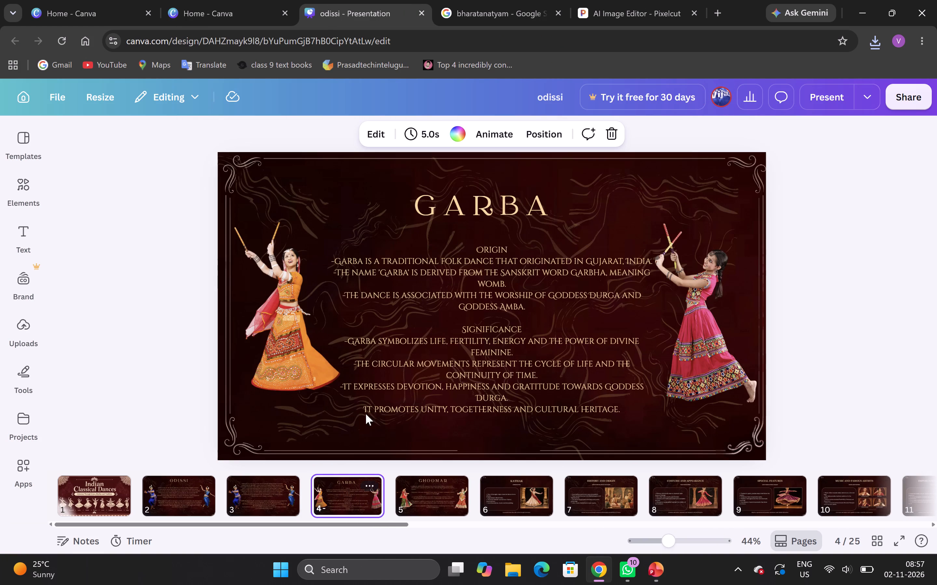
left_click(507, 218)
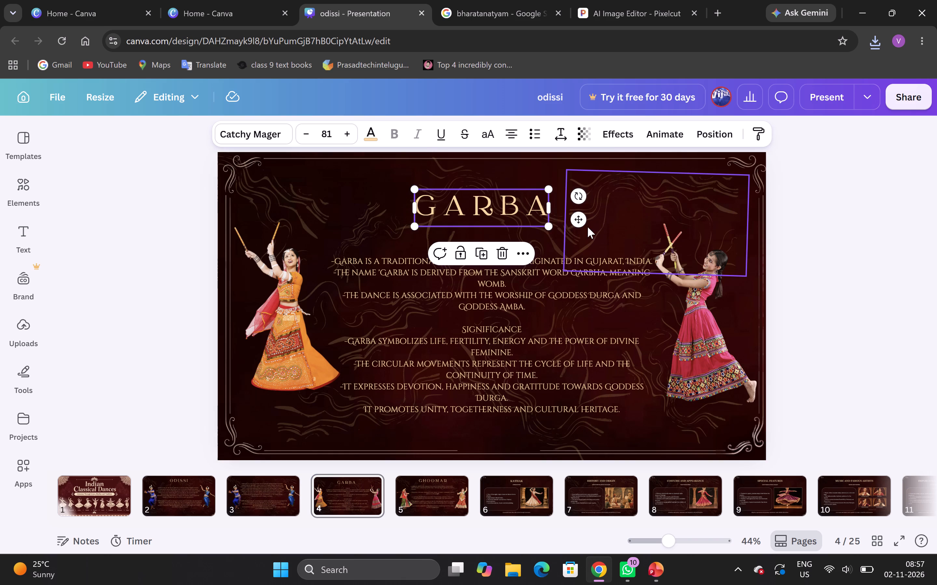
left_click_drag(582, 223, 589, 215)
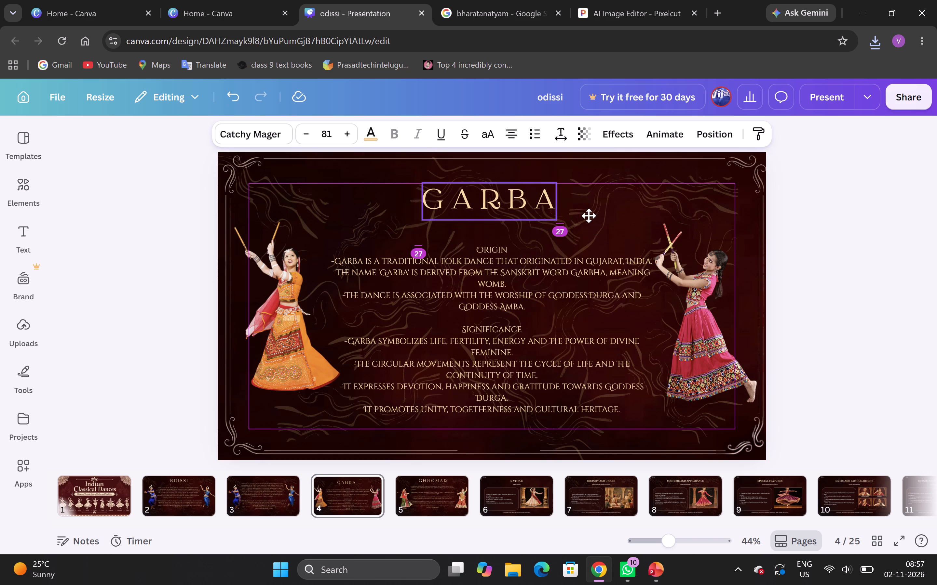
left_click_drag(589, 215, 590, 216)
left_click(796, 220)
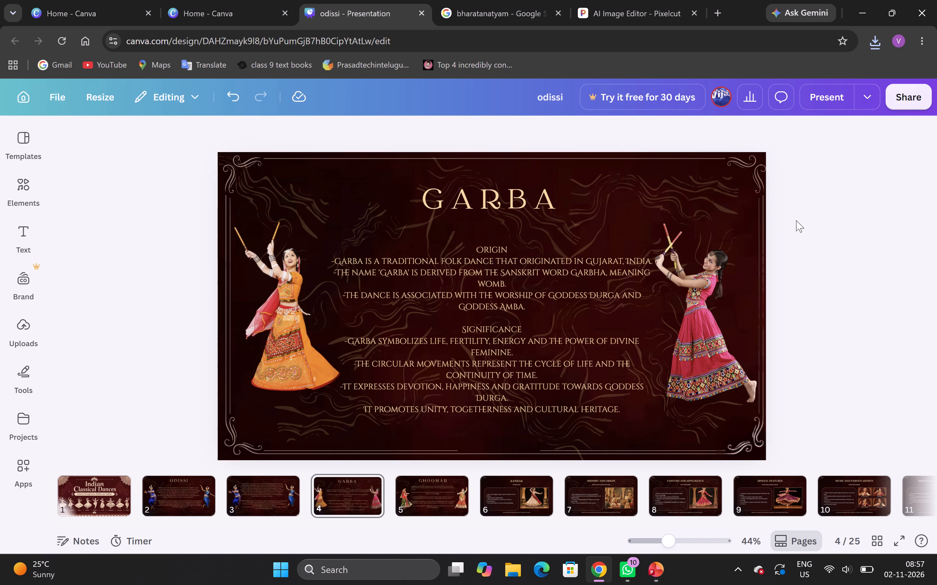
Download all pages of the odissi design again as a PPTX file.
left_click(870, 94)
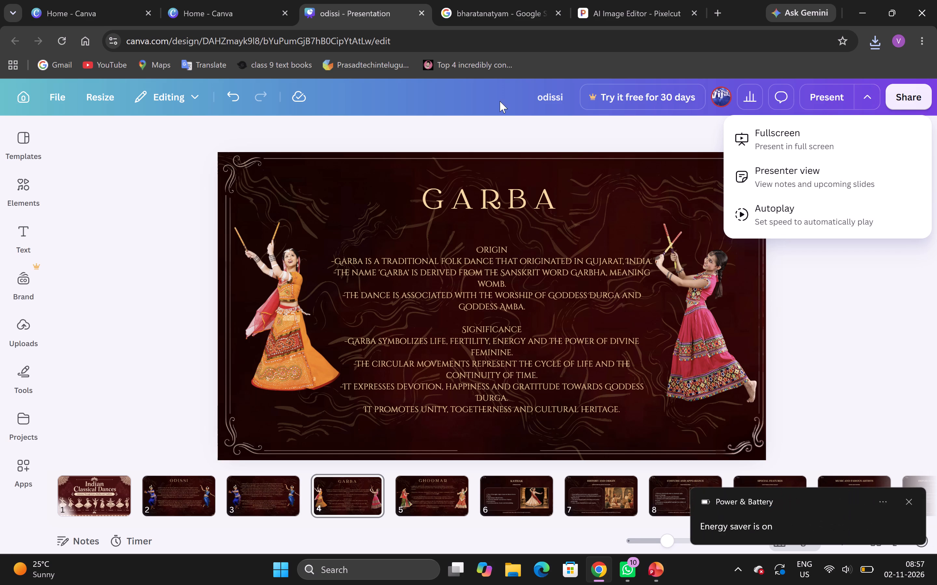
double_click(908, 106)
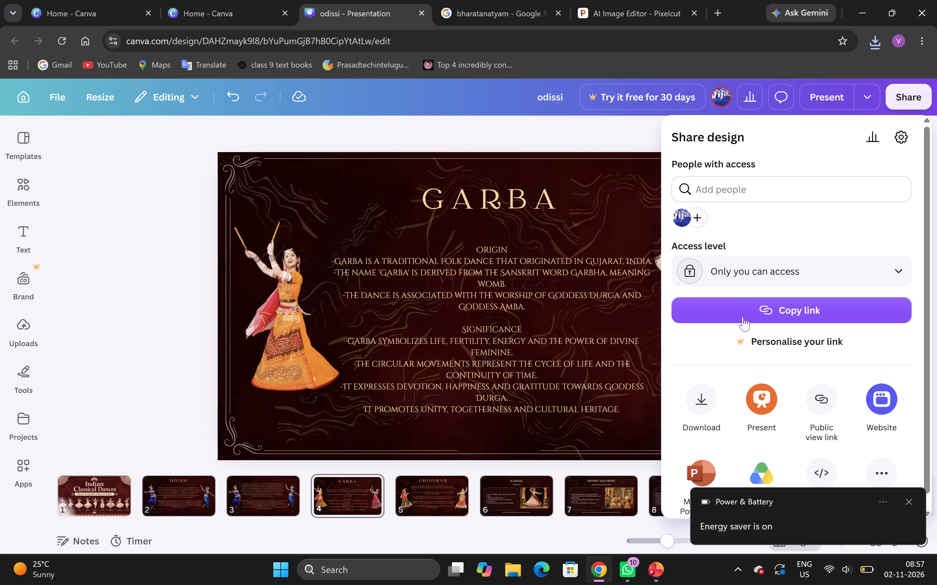
left_click(695, 400)
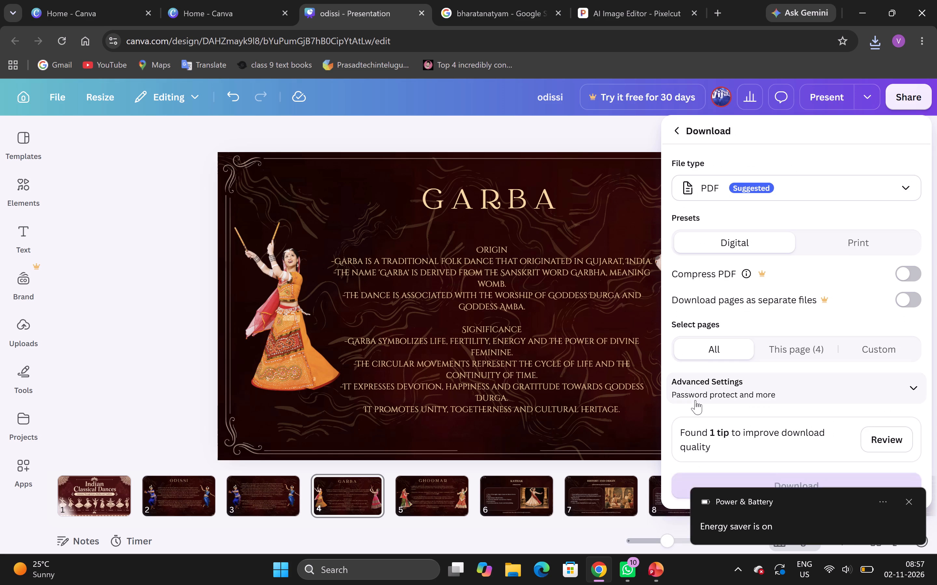
left_click(756, 188)
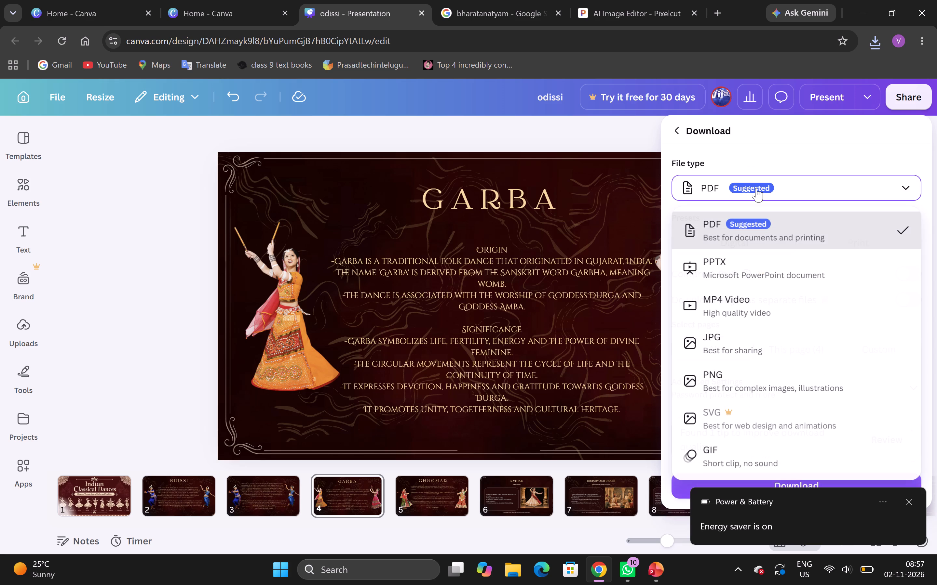
left_click(748, 273)
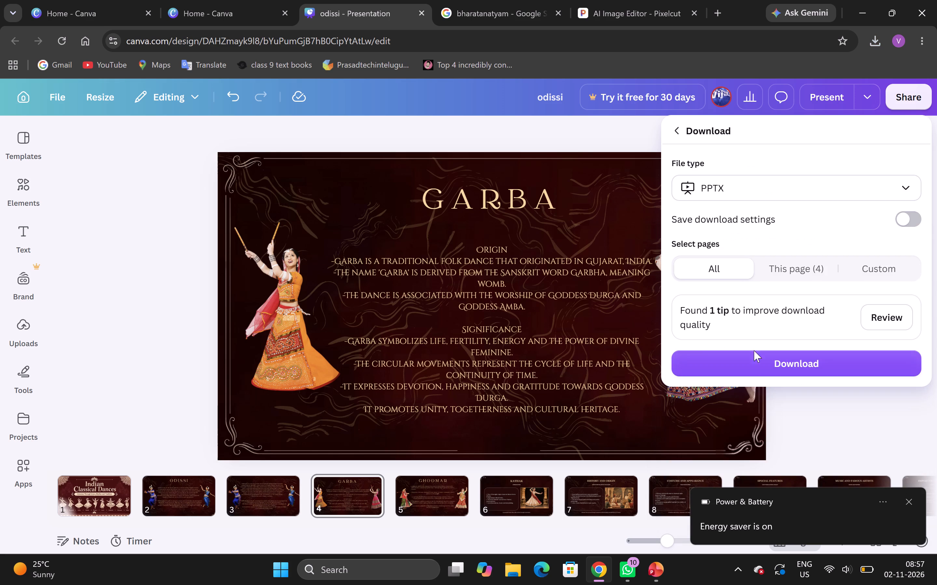
left_click(768, 368)
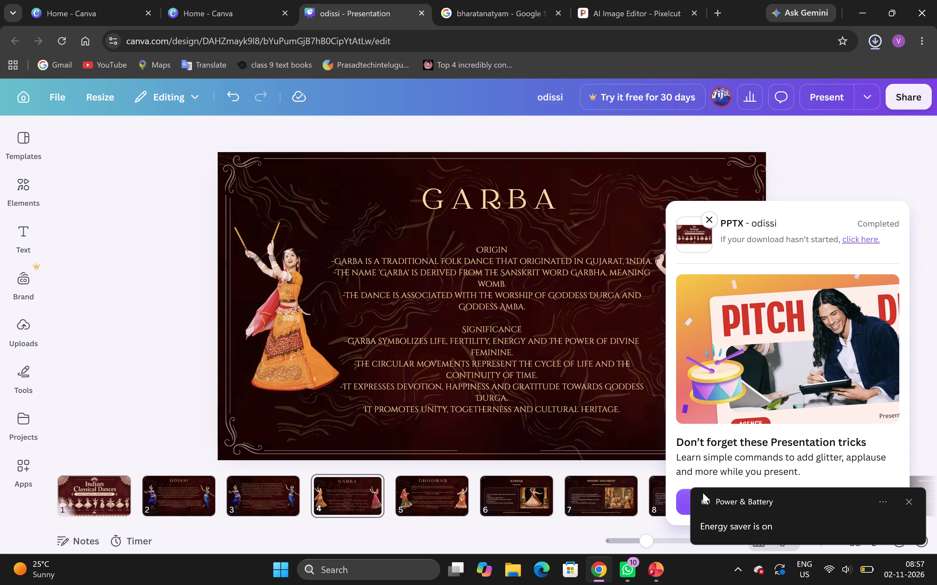
left_click(688, 496)
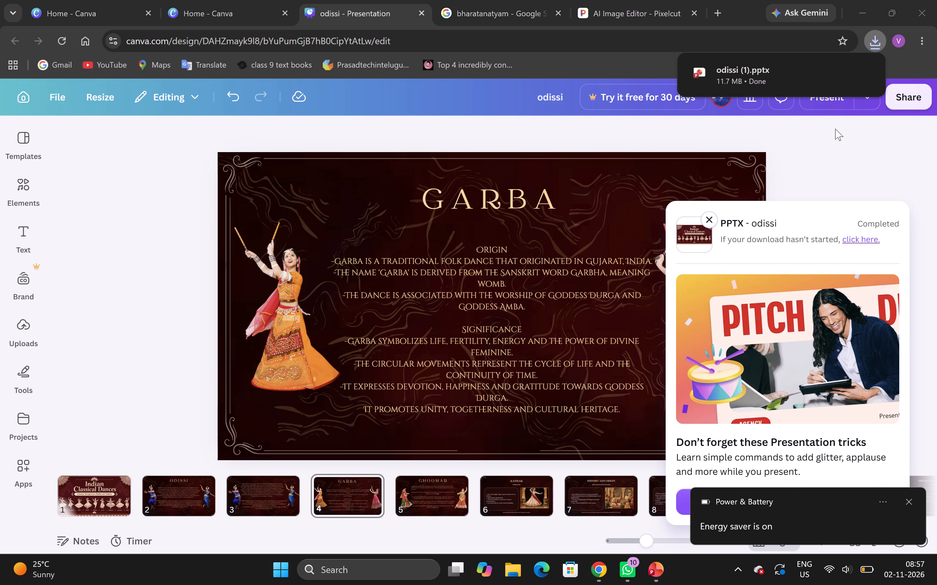
Open the downloaded odissi (1).pptx in PowerPoint and check the Odissi, Garba, Ghoomar and Kathak slides up to slide 11.
left_click(809, 69)
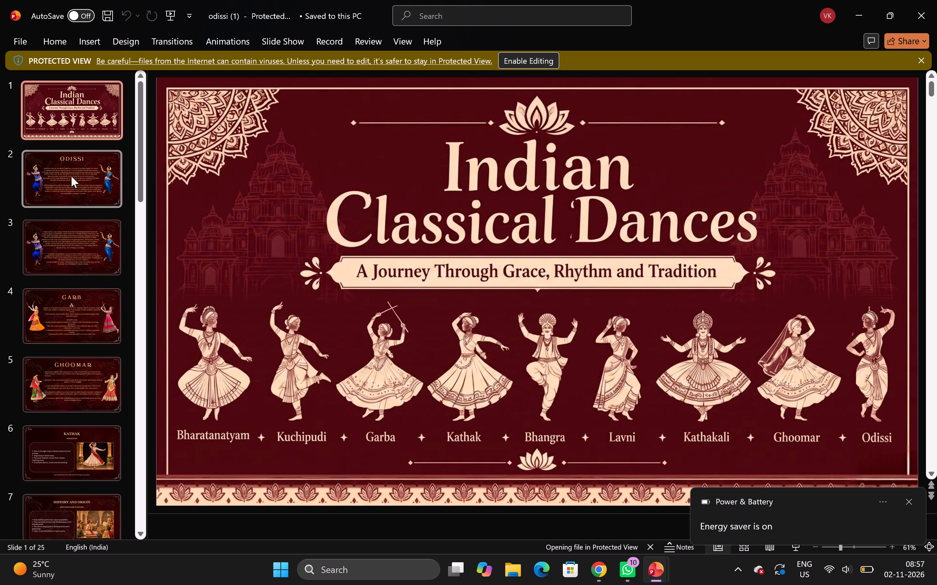
left_click(71, 176)
left_click(78, 310)
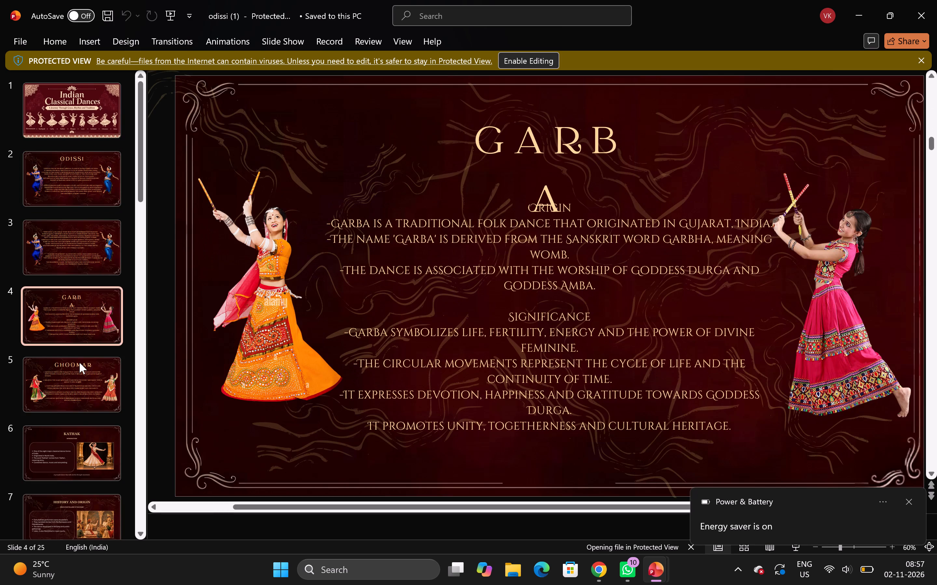
left_click(73, 359)
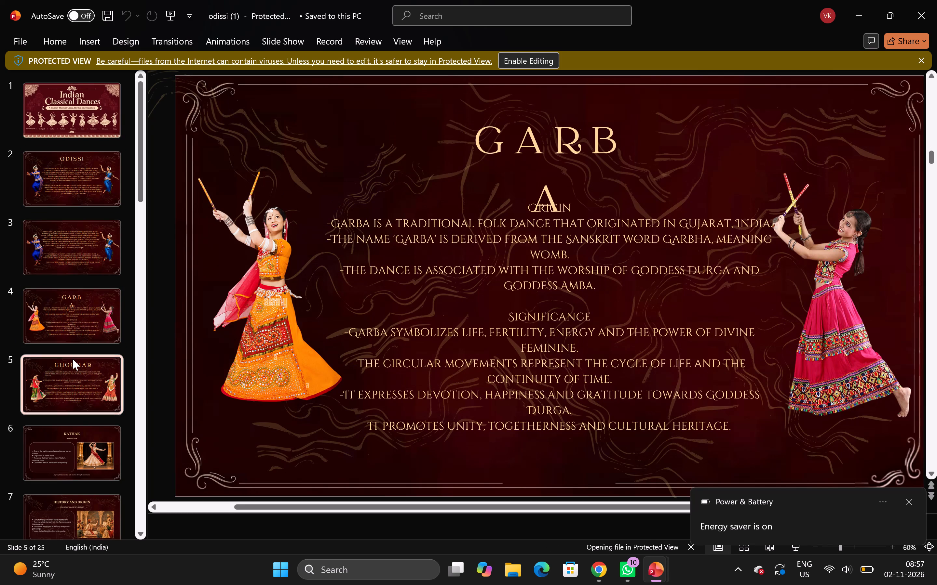
scroll(73, 359, "down", 2)
left_click(76, 254)
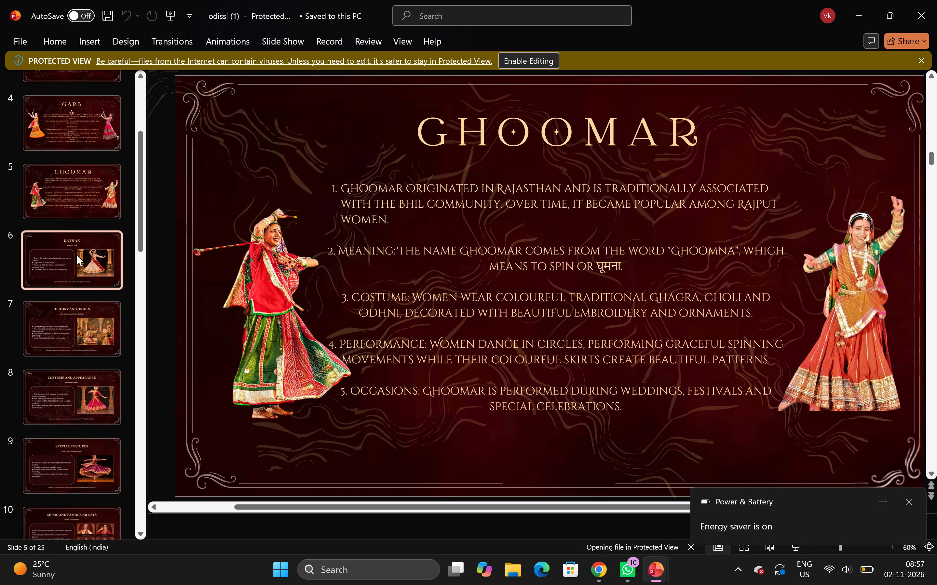
left_click(73, 312)
left_click(70, 372)
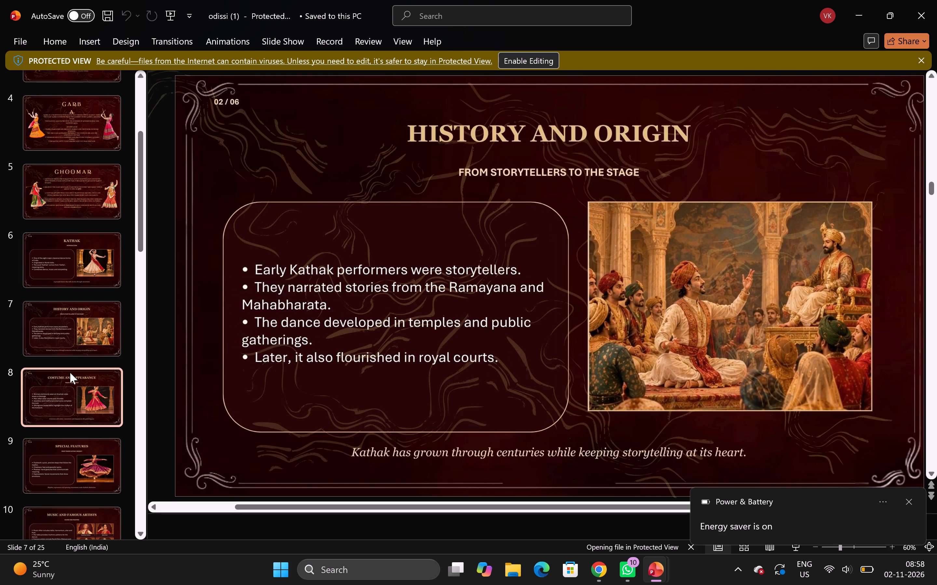
scroll(70, 372, "down", 1)
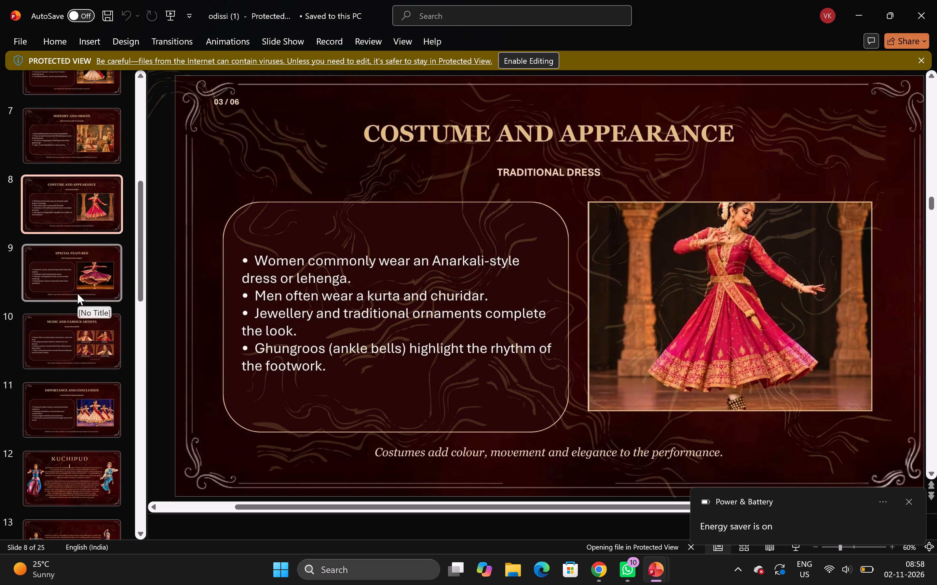
left_click(77, 293)
left_click(75, 326)
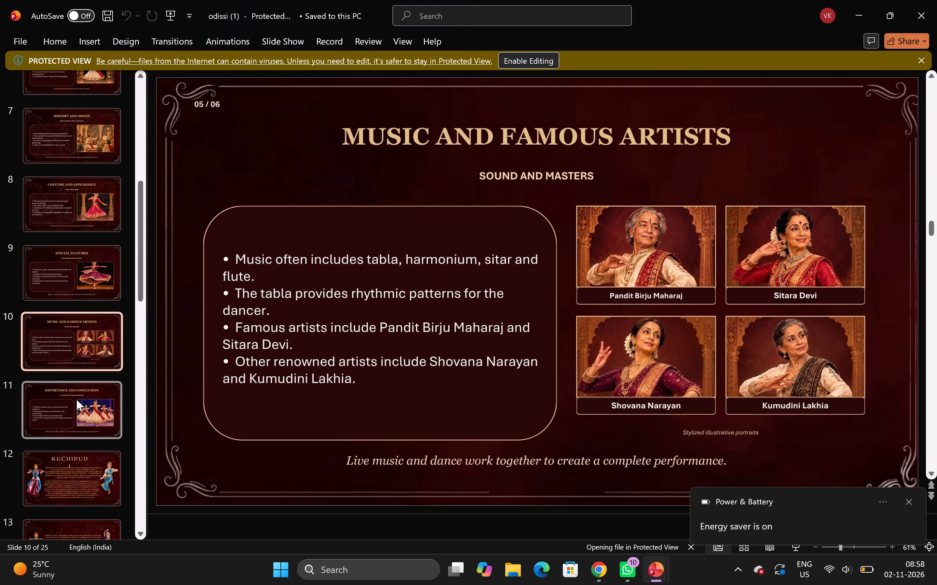
left_click(76, 399)
Check the layout of the Kuchipudi, Lavani and Bharatanatyam slides and the others between slides 12 and 20.
scroll(76, 399, "down", 2)
left_click(81, 338)
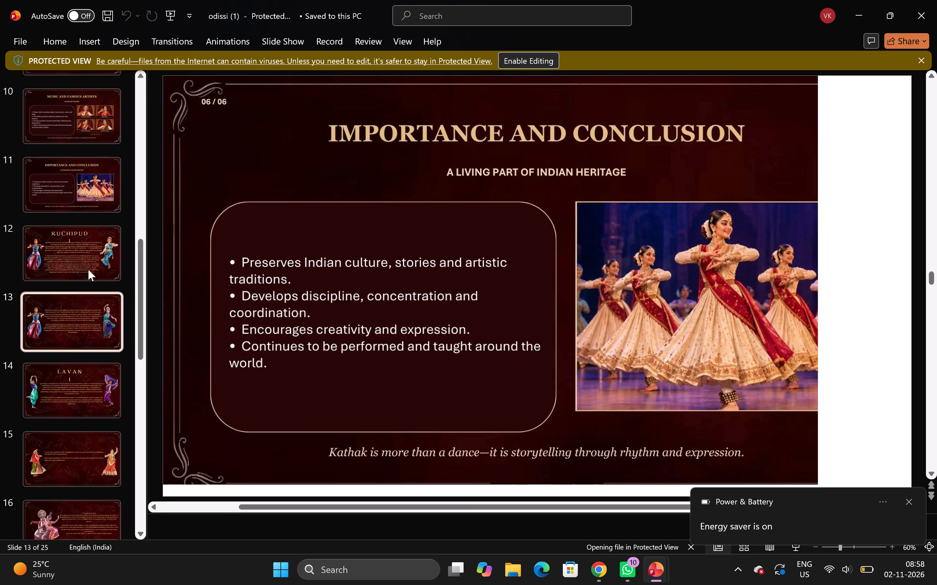
left_click(89, 260)
left_click(73, 367)
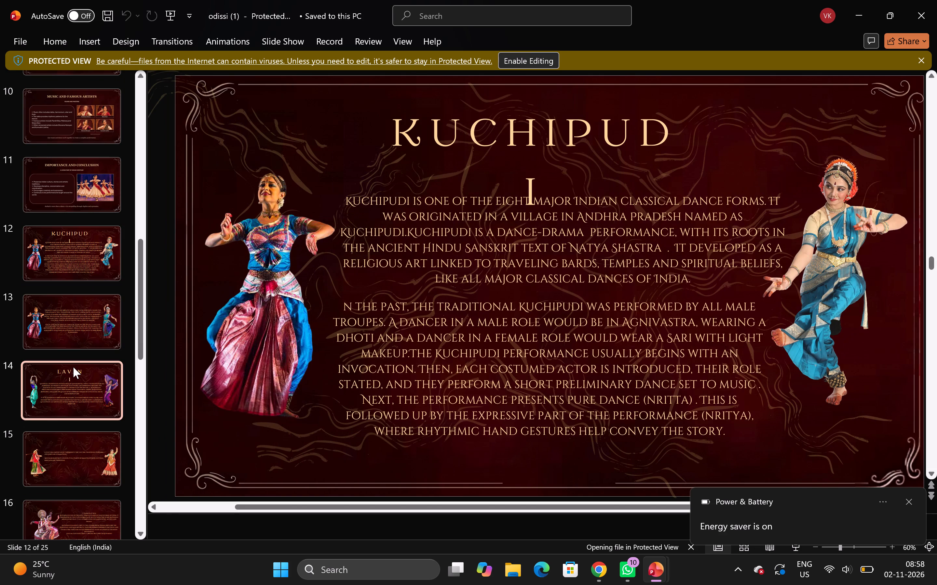
left_click(61, 467)
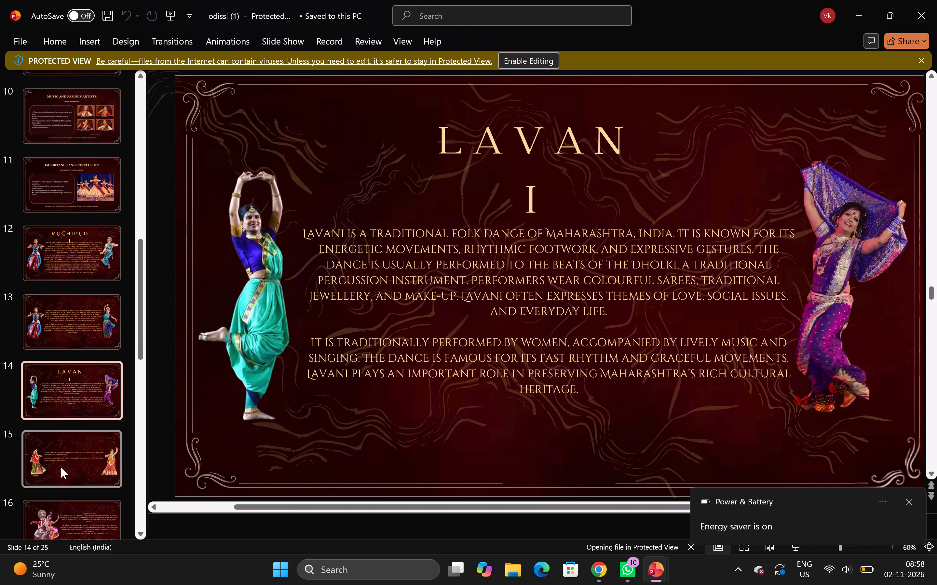
left_click(64, 515)
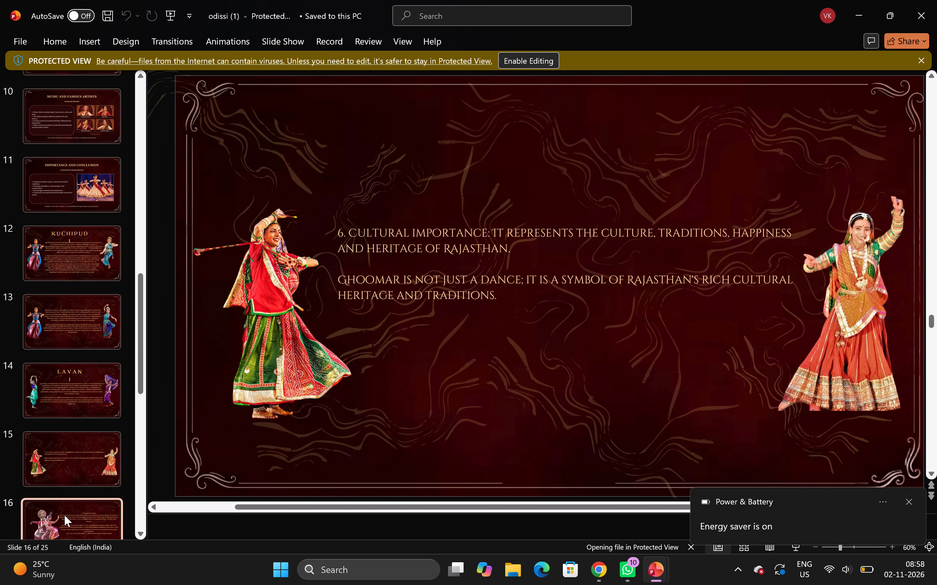
scroll(64, 515, "down", 2)
left_click(84, 398)
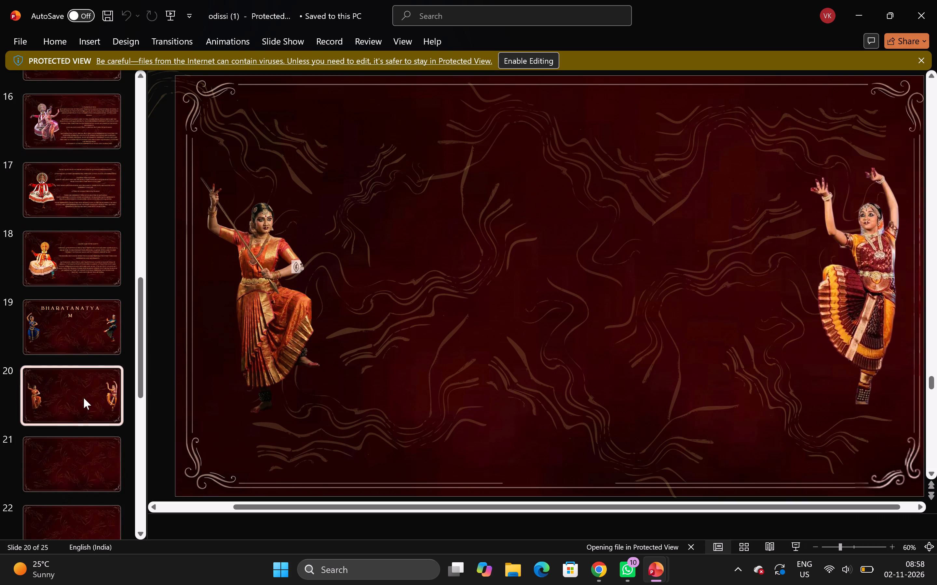
left_click(93, 335)
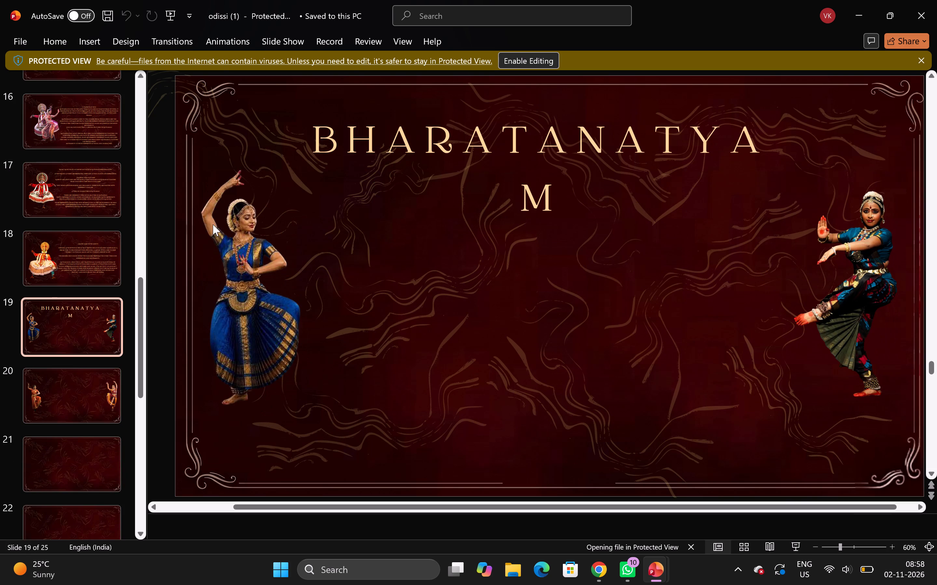
Close the odissi (1) presentation and the Chrome window.
left_click(923, 6)
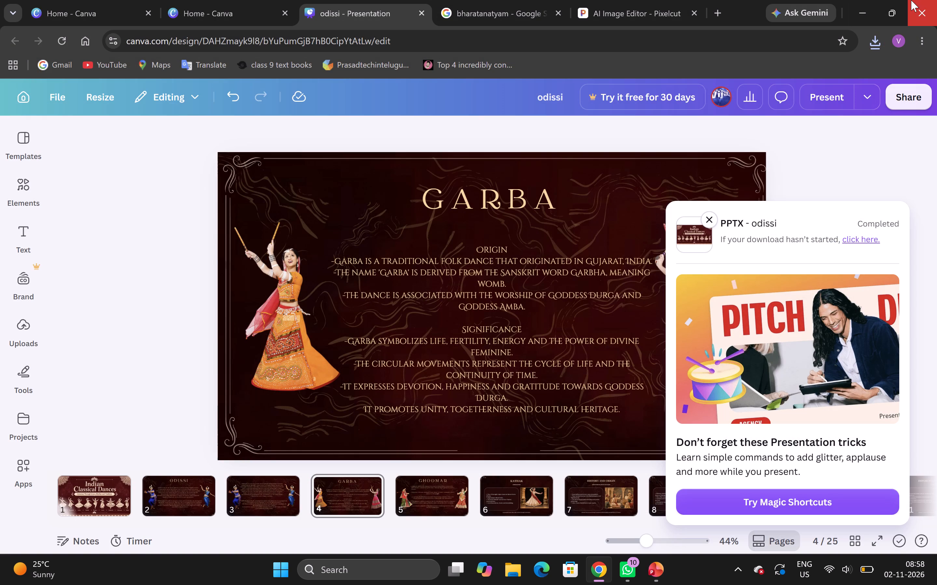
left_click(911, 0)
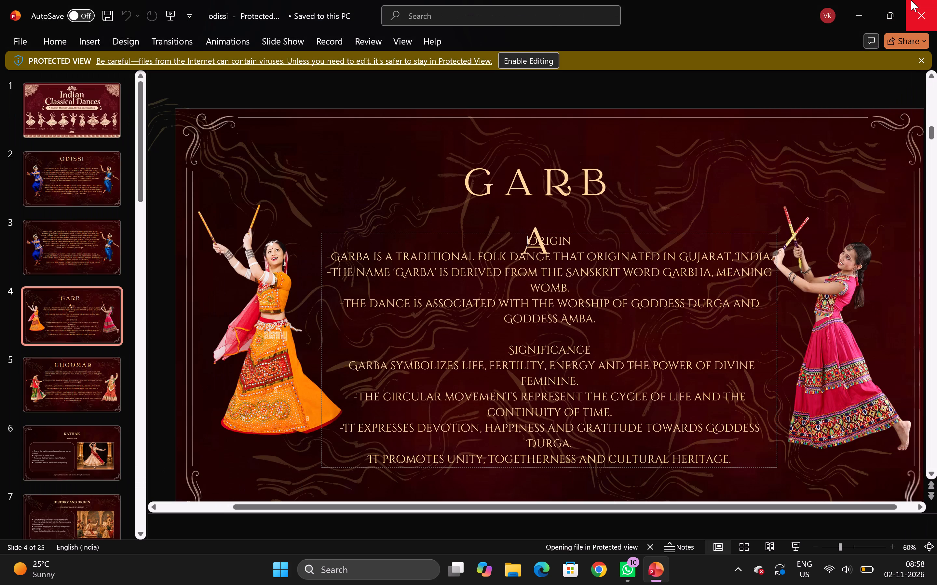